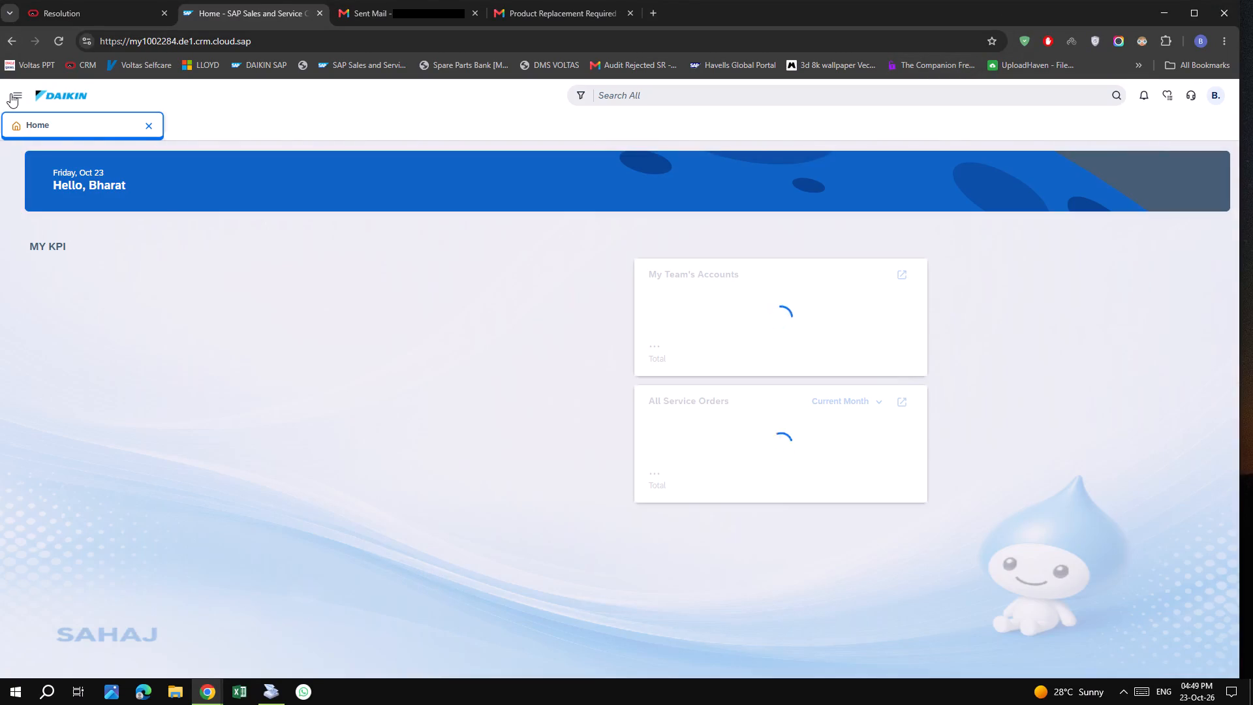
# Open the Registered Products page and the Dealer Dashboard page.
pyautogui.click(10, 93)
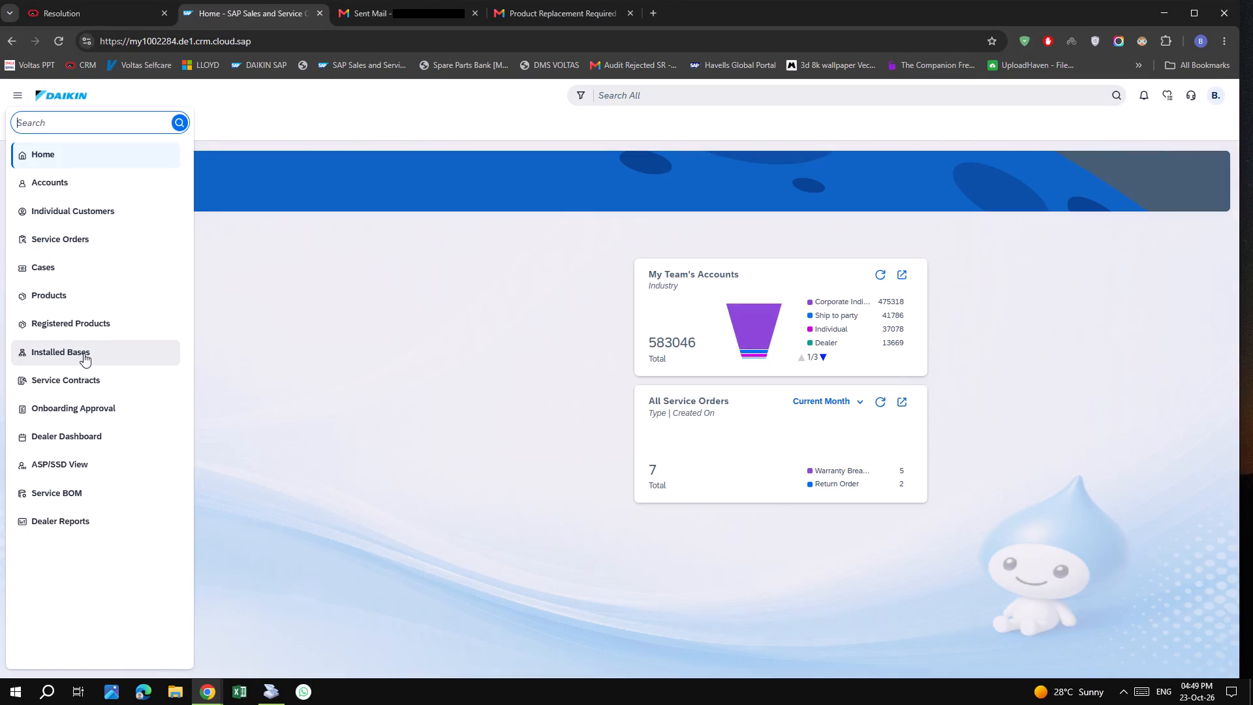
pyautogui.click(99, 327)
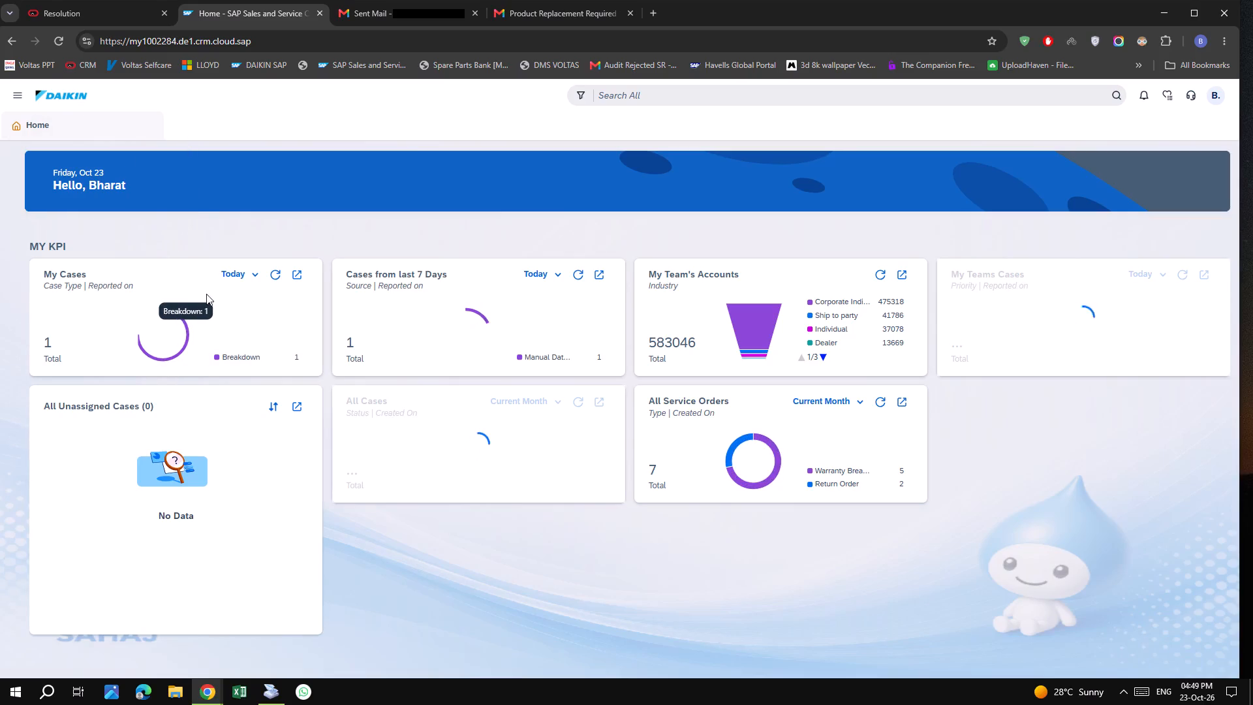
pyautogui.click(20, 92)
pyautogui.click(89, 434)
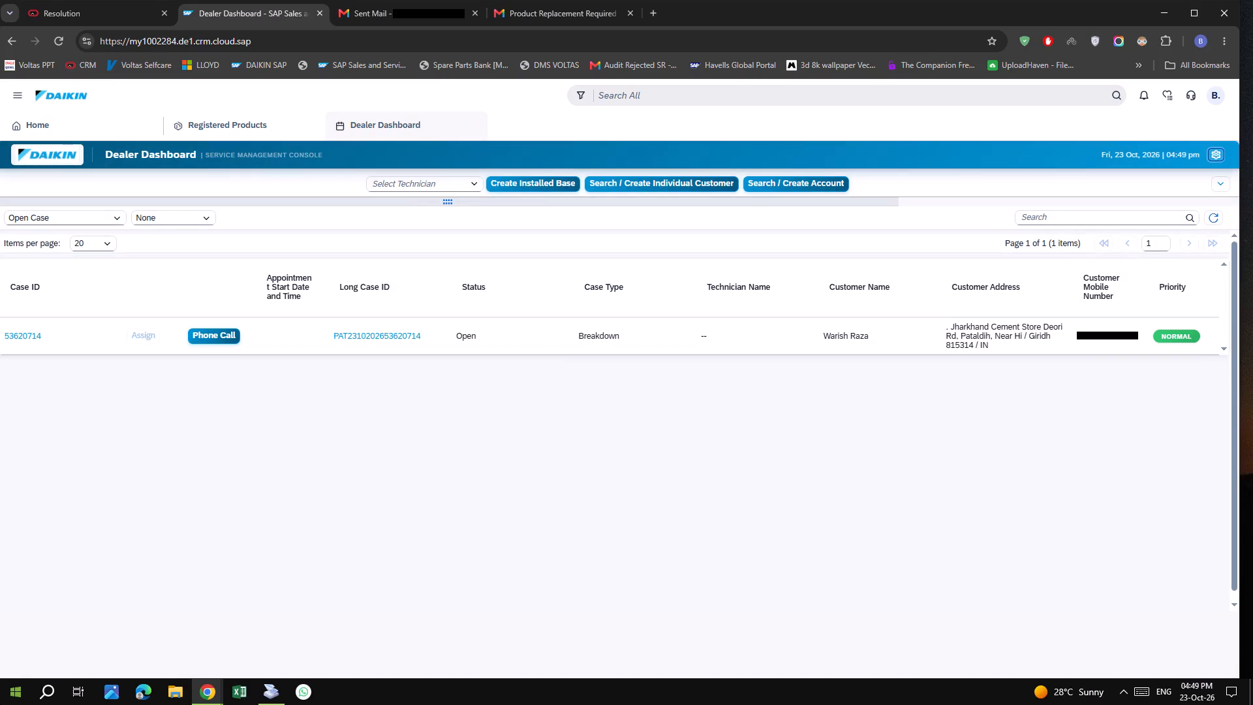
# Switch to the YouTube window, pause the Bekhayali song and minimise that window.
pyautogui.click(213, 690)
pyautogui.click(265, 638)
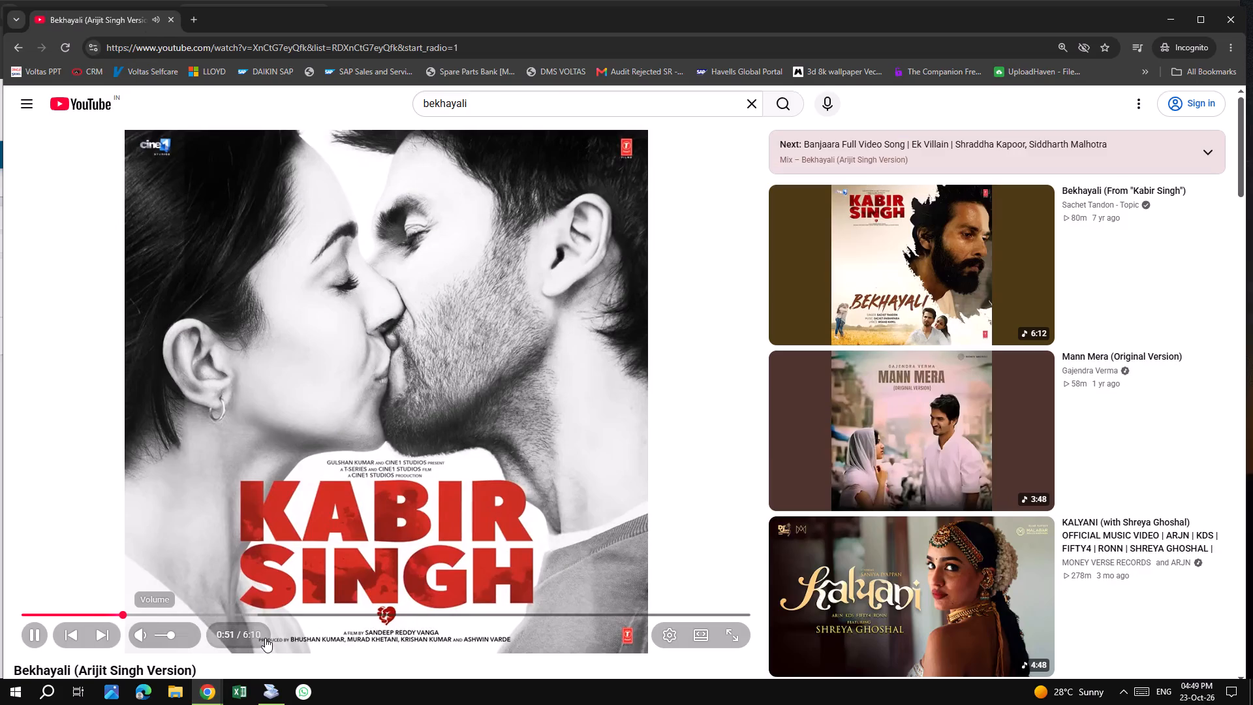
pyautogui.press('space')
pyautogui.click(1165, 15)
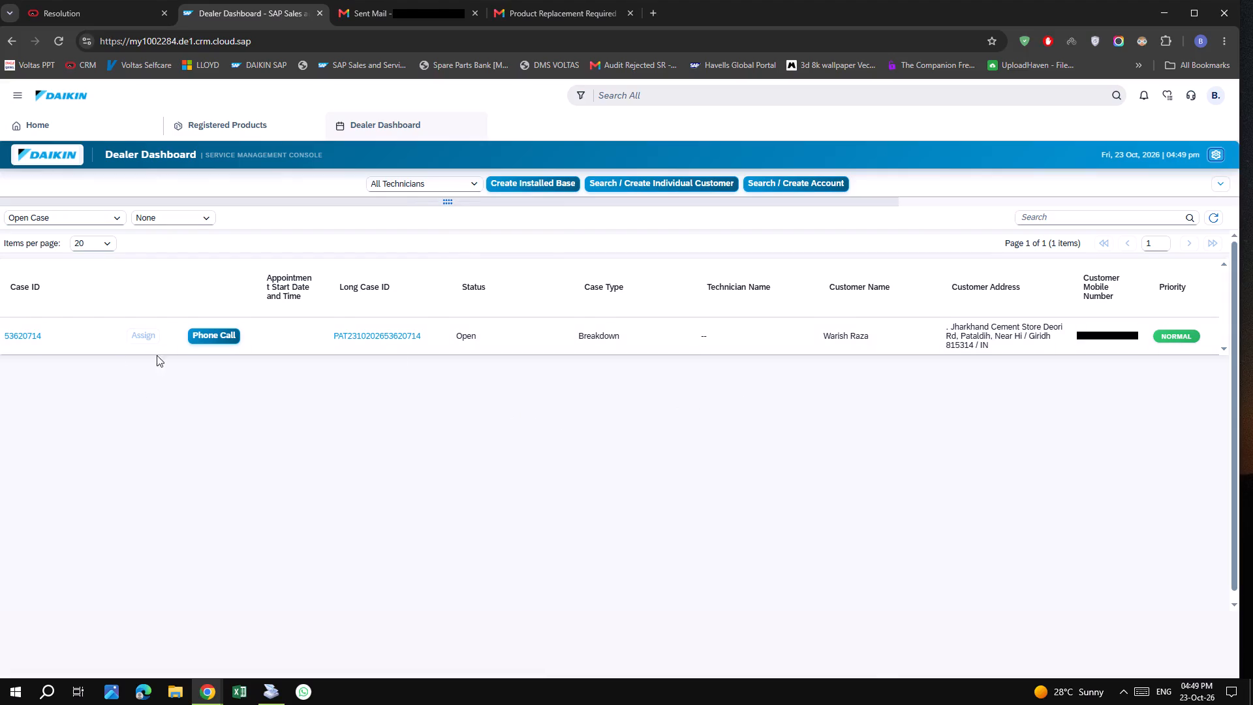
# Open the details of the open breakdown case in a separate tab and return to the Dealer Dashboard.
pyautogui.click(393, 334)
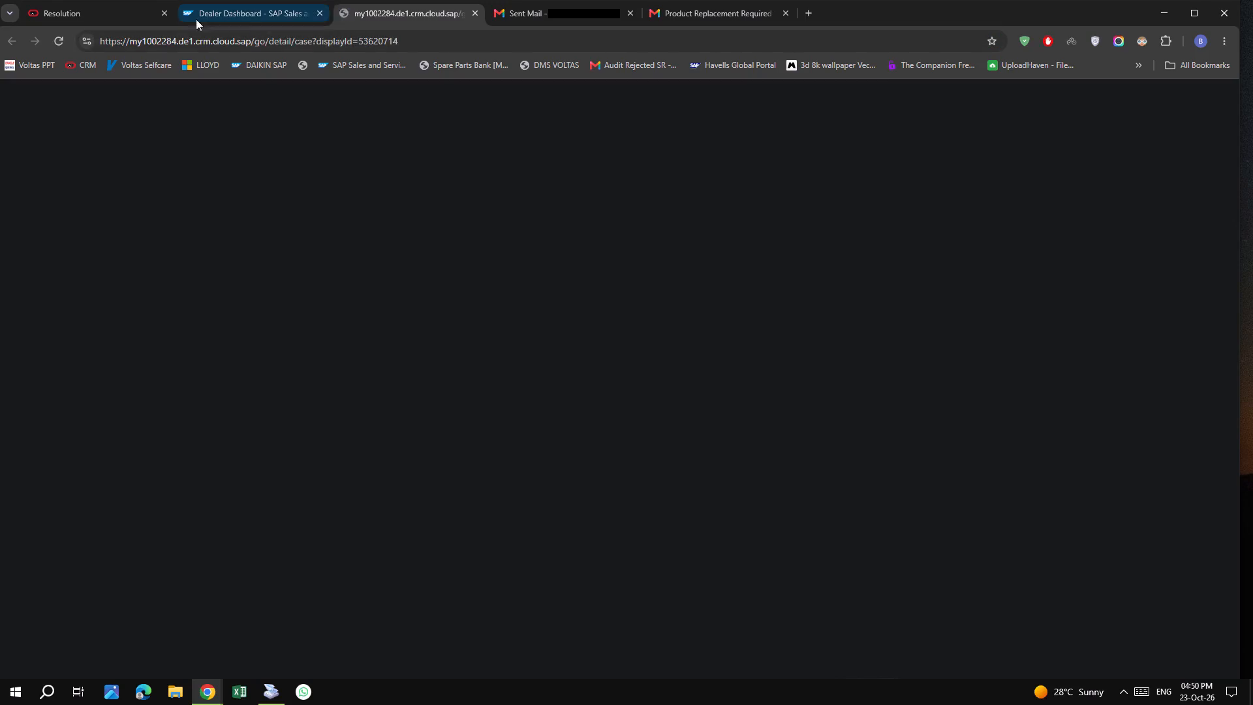
pyautogui.click(249, 12)
pyautogui.click(209, 335)
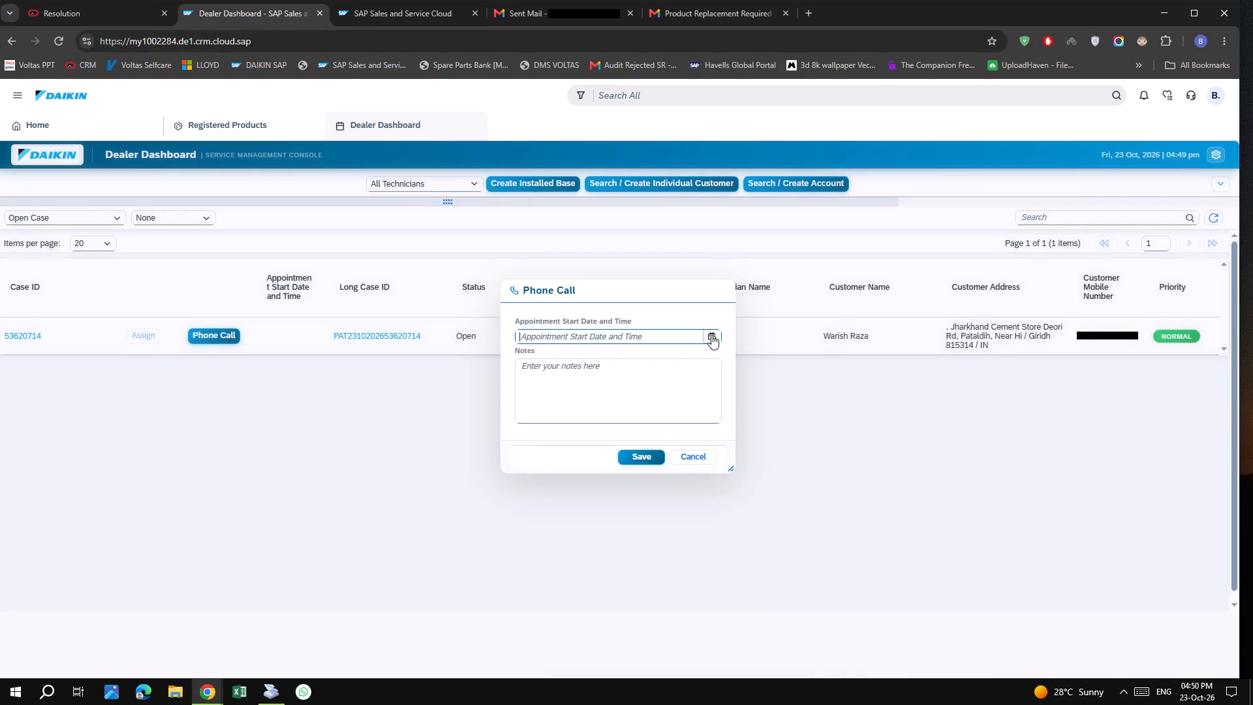
pyautogui.click(711, 335)
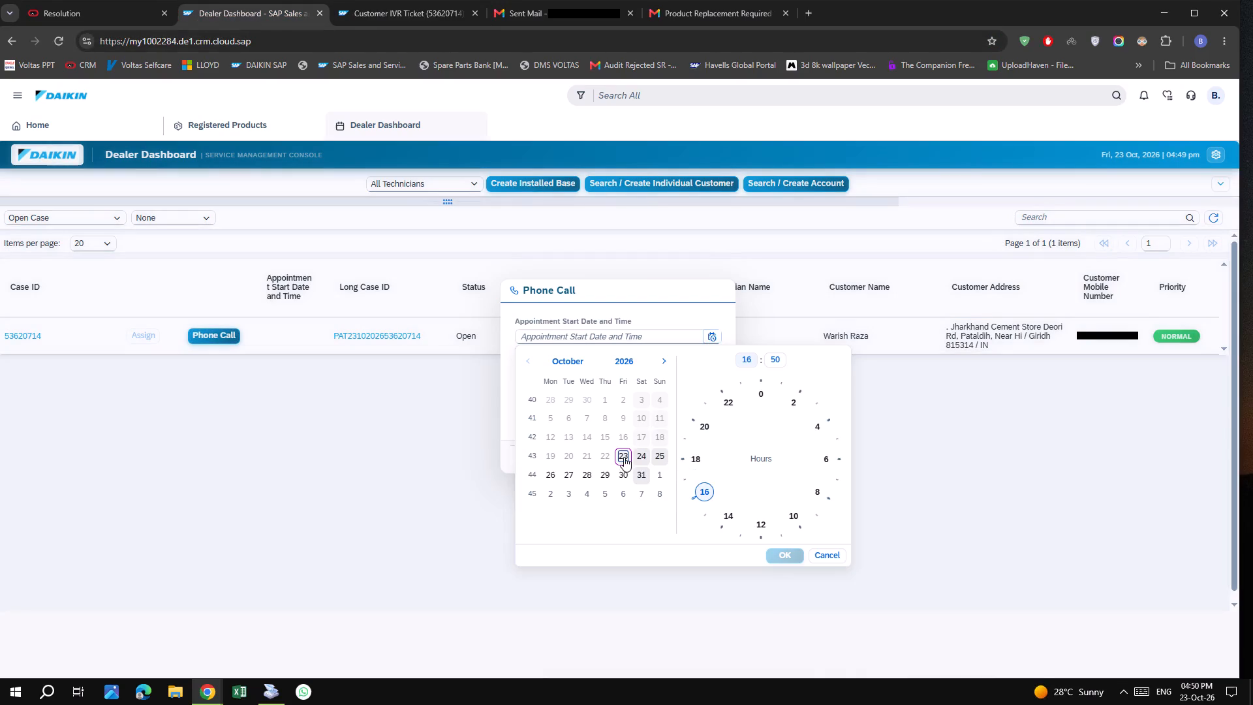
pyautogui.click(642, 457)
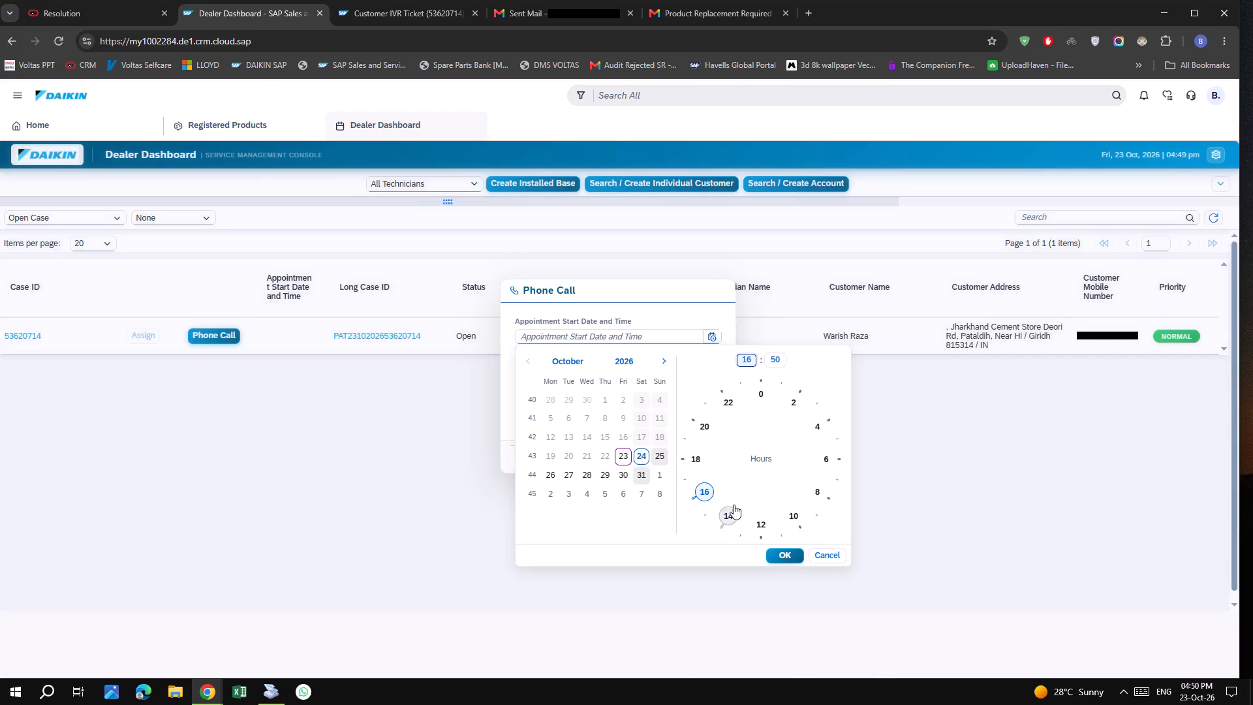
pyautogui.click(781, 529)
pyautogui.click(786, 552)
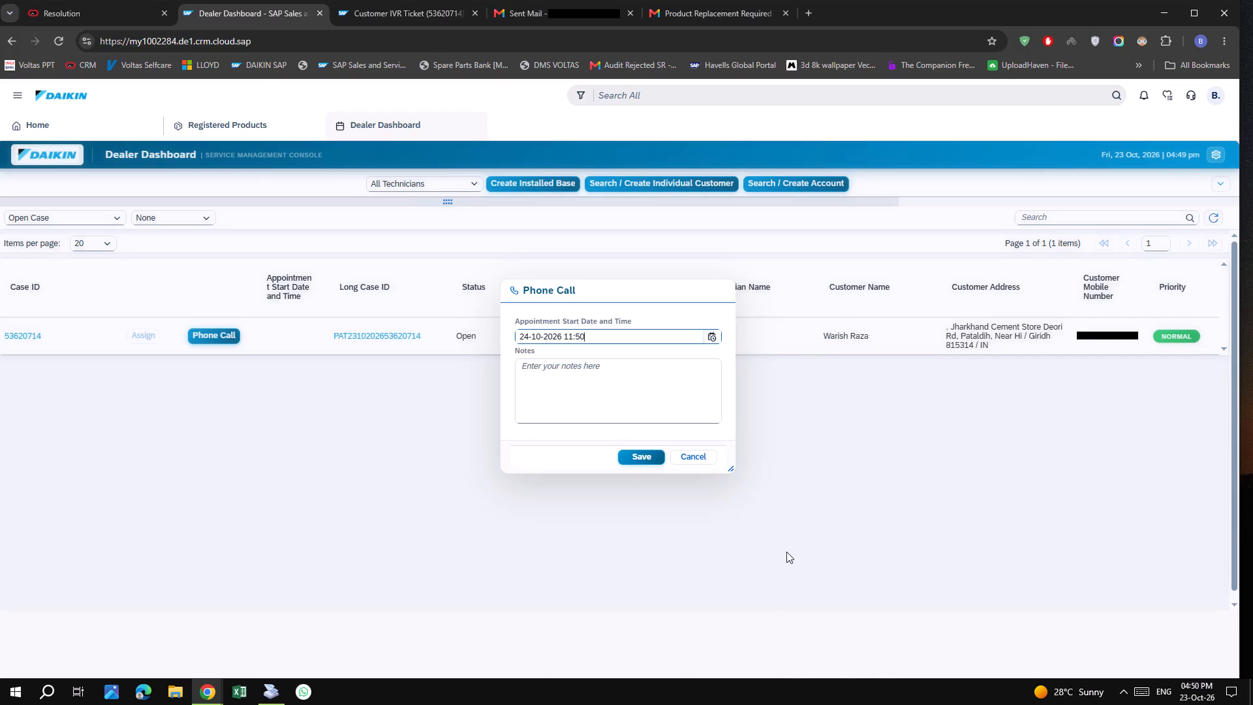
pyautogui.click(653, 458)
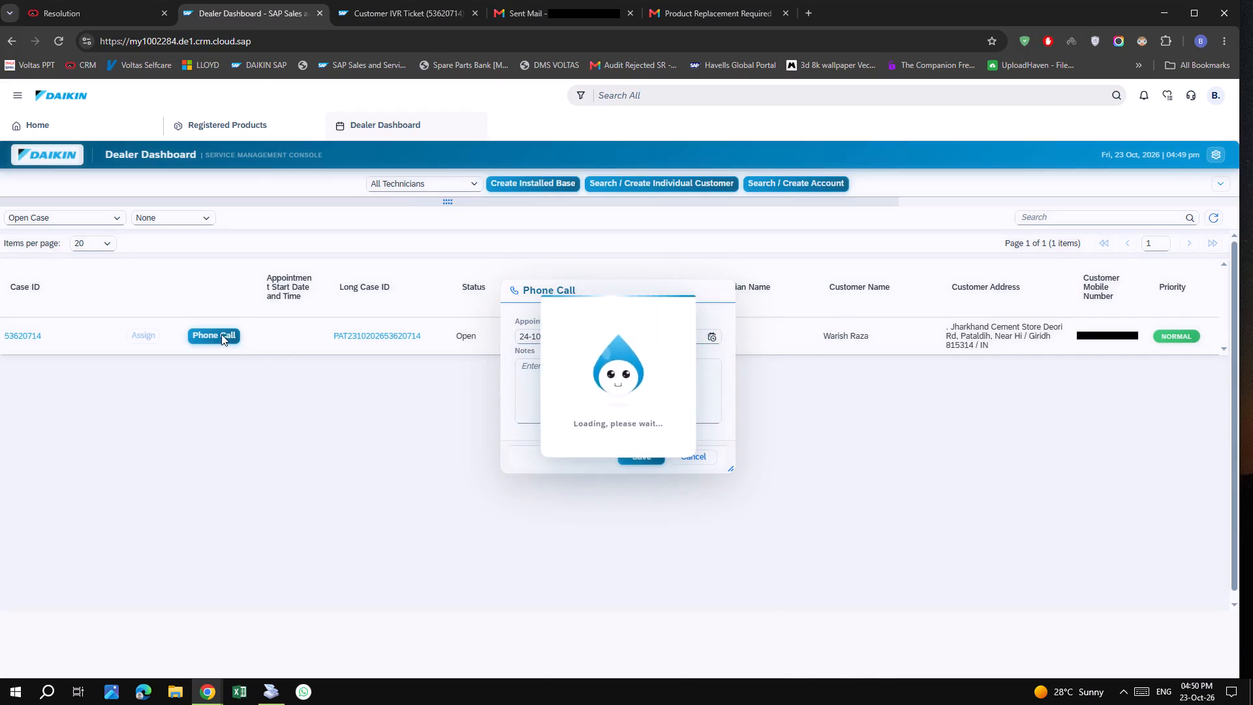
pyautogui.click(149, 337)
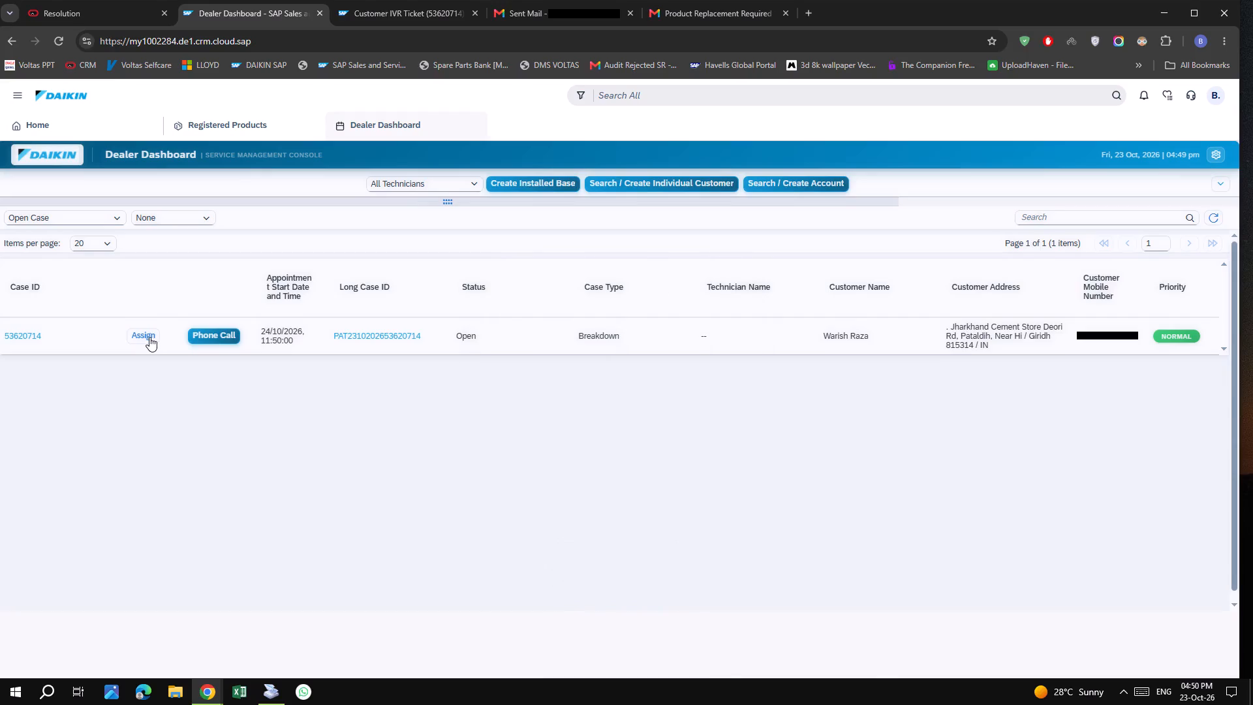
pyautogui.click(149, 336)
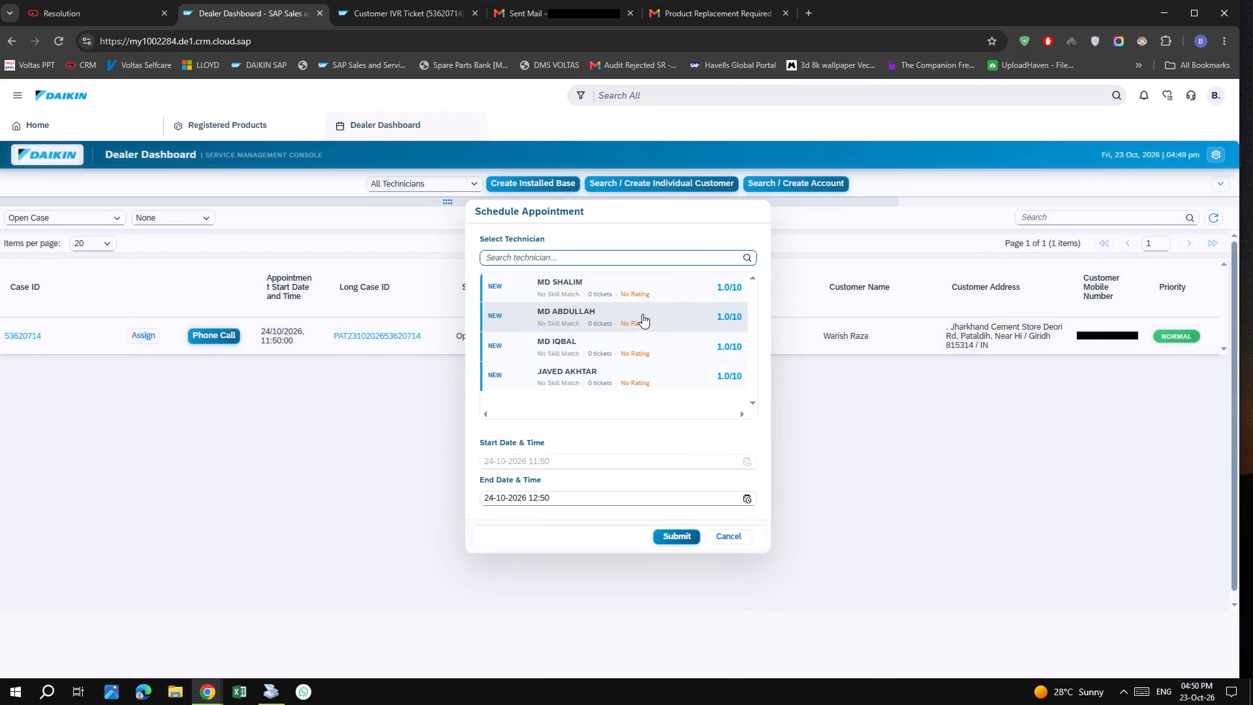
pyautogui.click(643, 290)
pyautogui.click(627, 314)
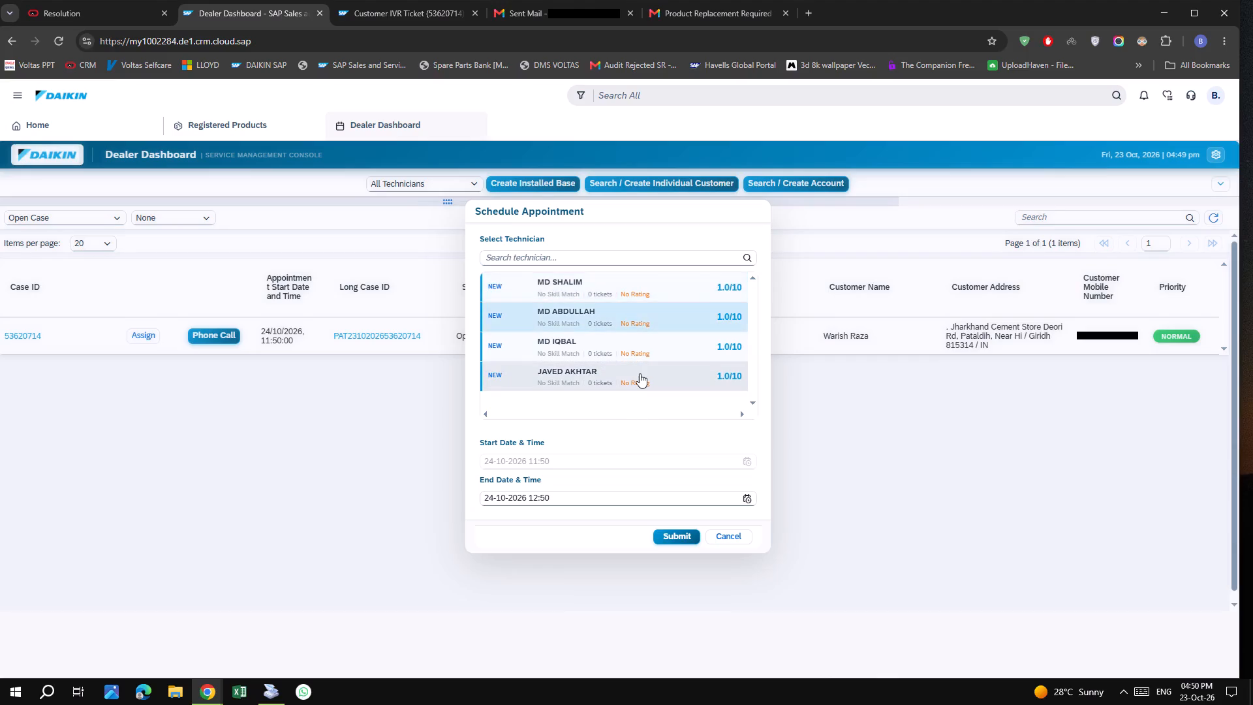
pyautogui.click(640, 373)
pyautogui.click(687, 537)
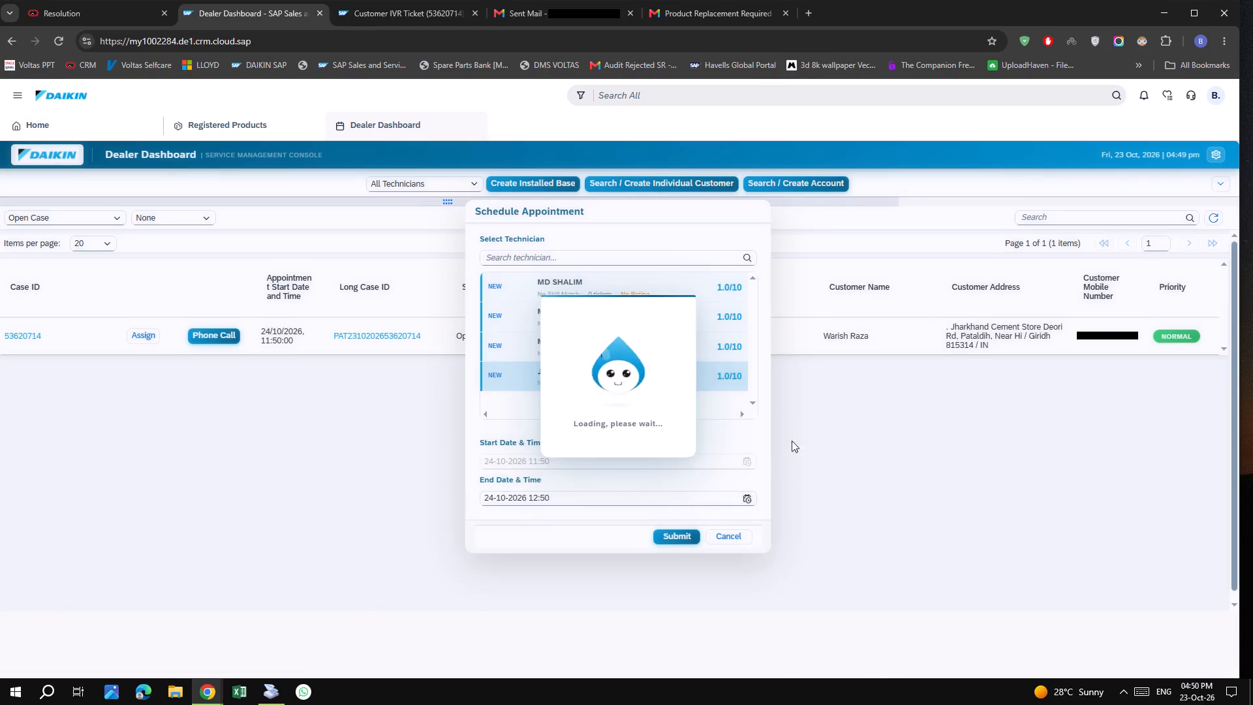
# Refresh the case list and filter it to Technician Assigned Case.
pyautogui.click(1219, 215)
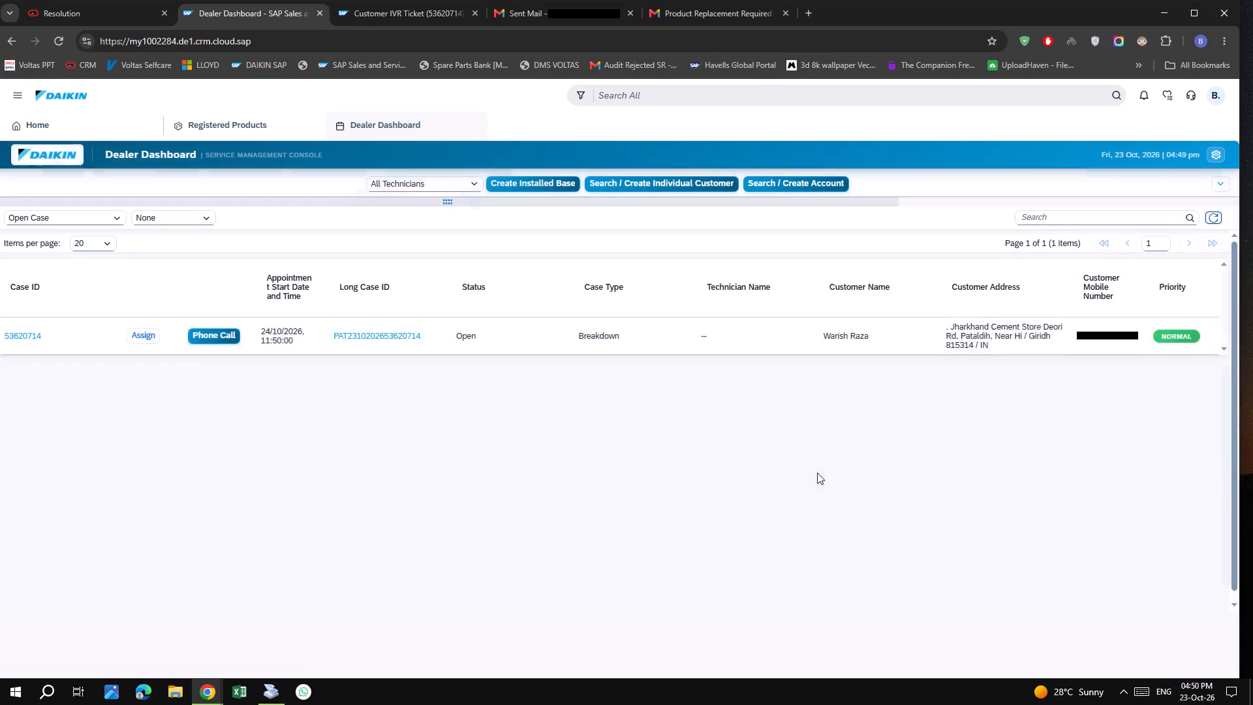
pyautogui.click(97, 219)
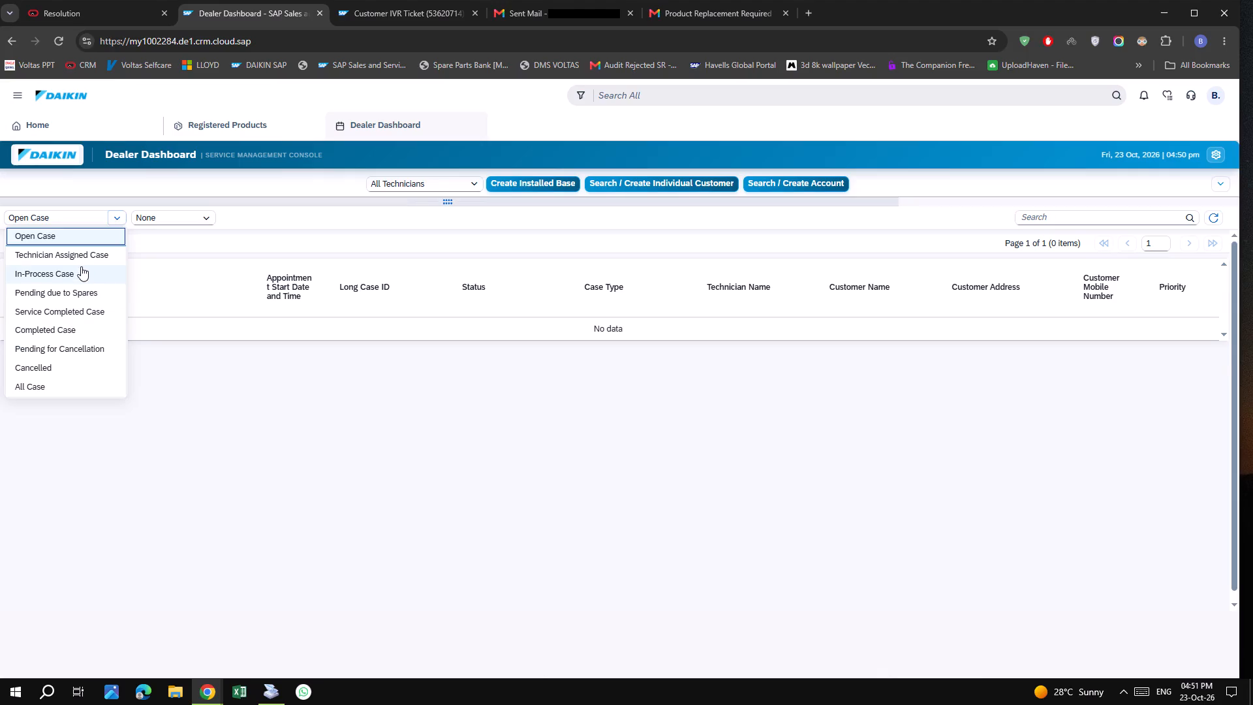
pyautogui.click(82, 255)
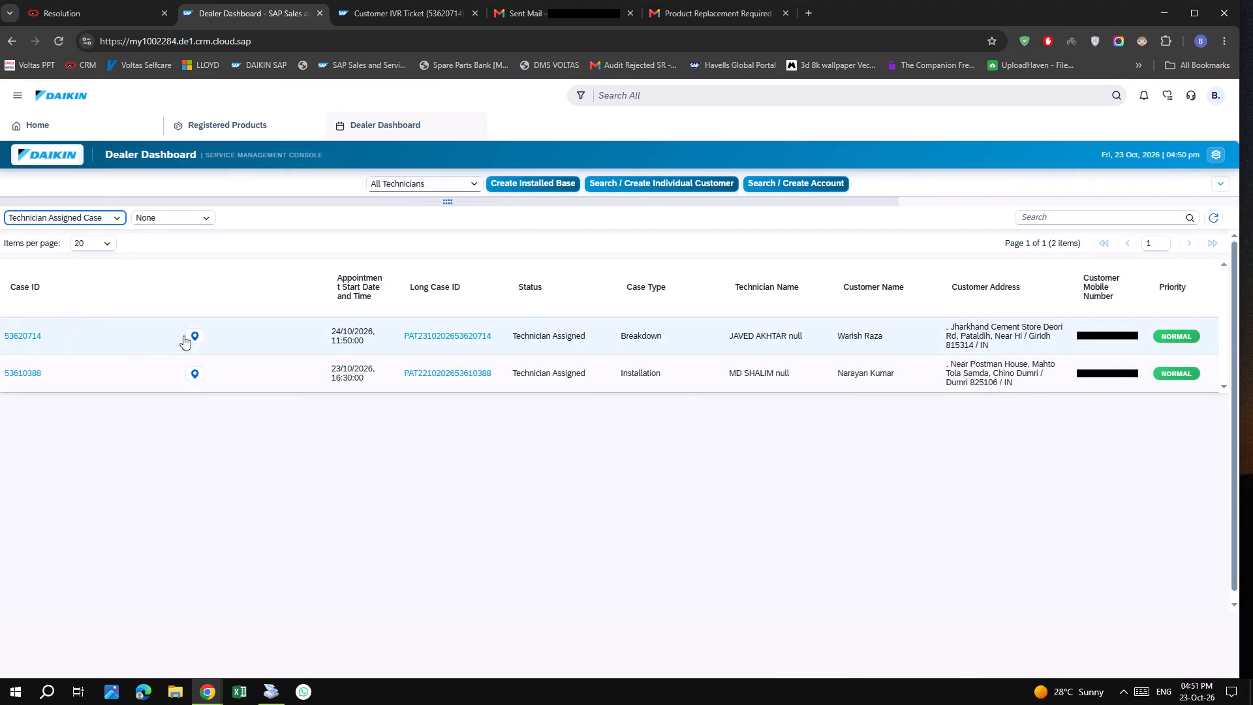
pyautogui.click(27, 333)
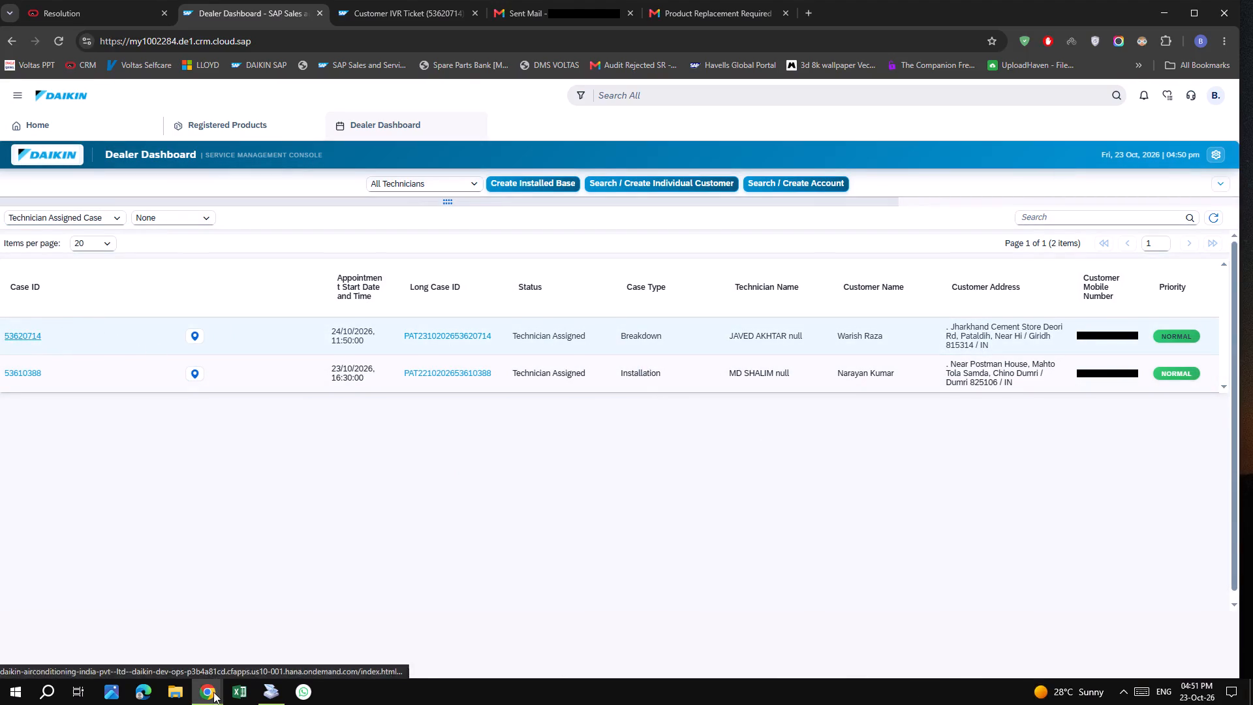
# Switch to the YouTube window, toggle the song's playback and minimise that window.
pyautogui.click(213, 692)
pyautogui.click(255, 634)
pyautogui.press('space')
pyautogui.click(1175, 18)
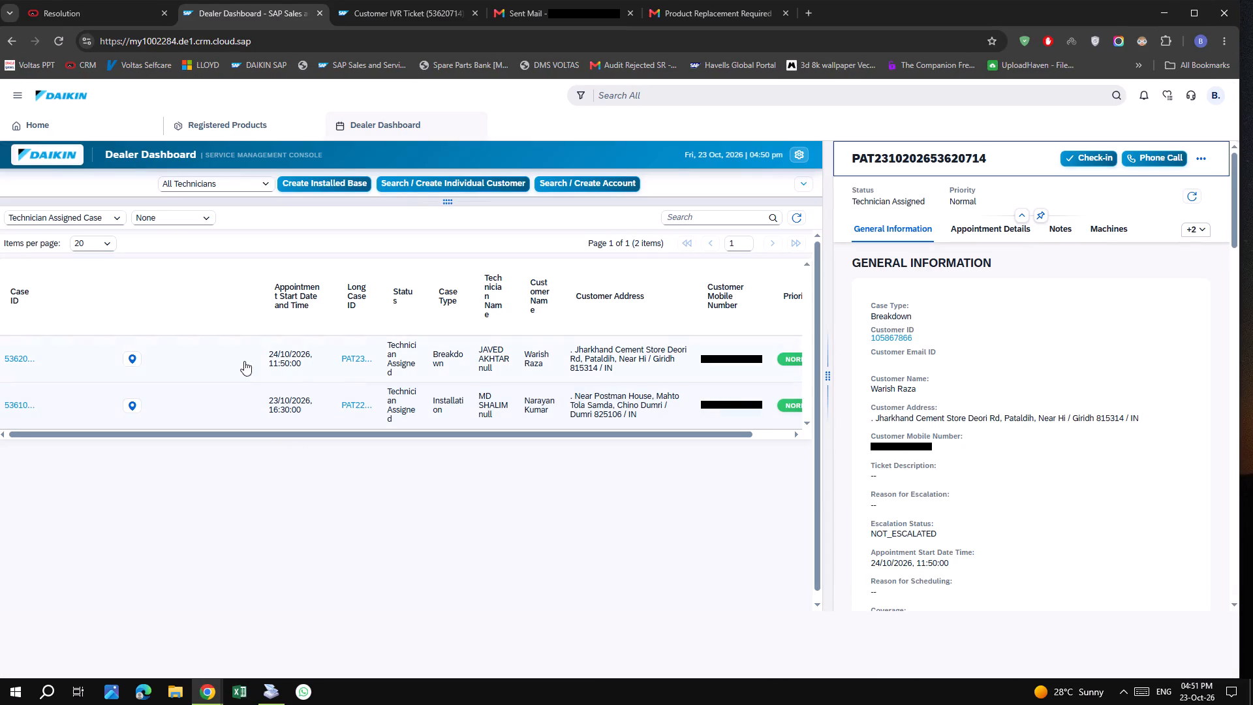
# Copy the long case ID from the header of the technician-assigned Breakdown case's details.
pyautogui.doubleClick(936, 157)
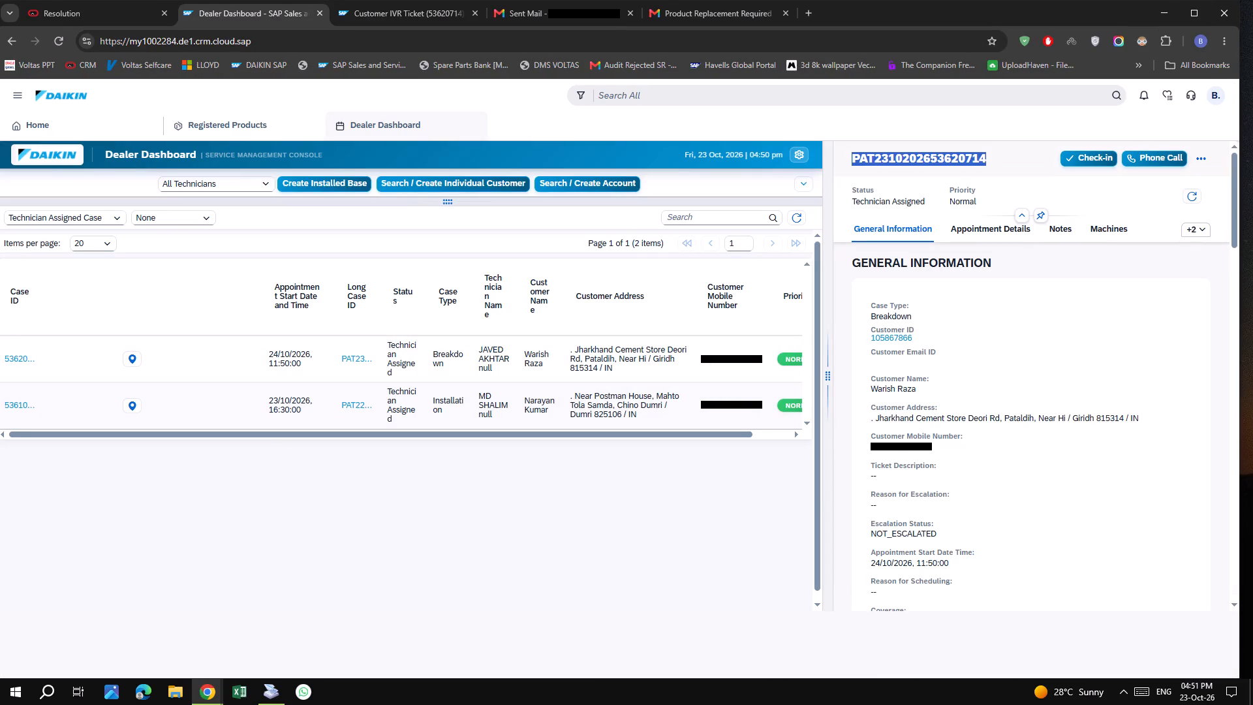
pyautogui.hotkey('ctrl', 'c')
pyautogui.hotkey('ctrl', 'c')
pyautogui.hotkey('ctrl', 'c')
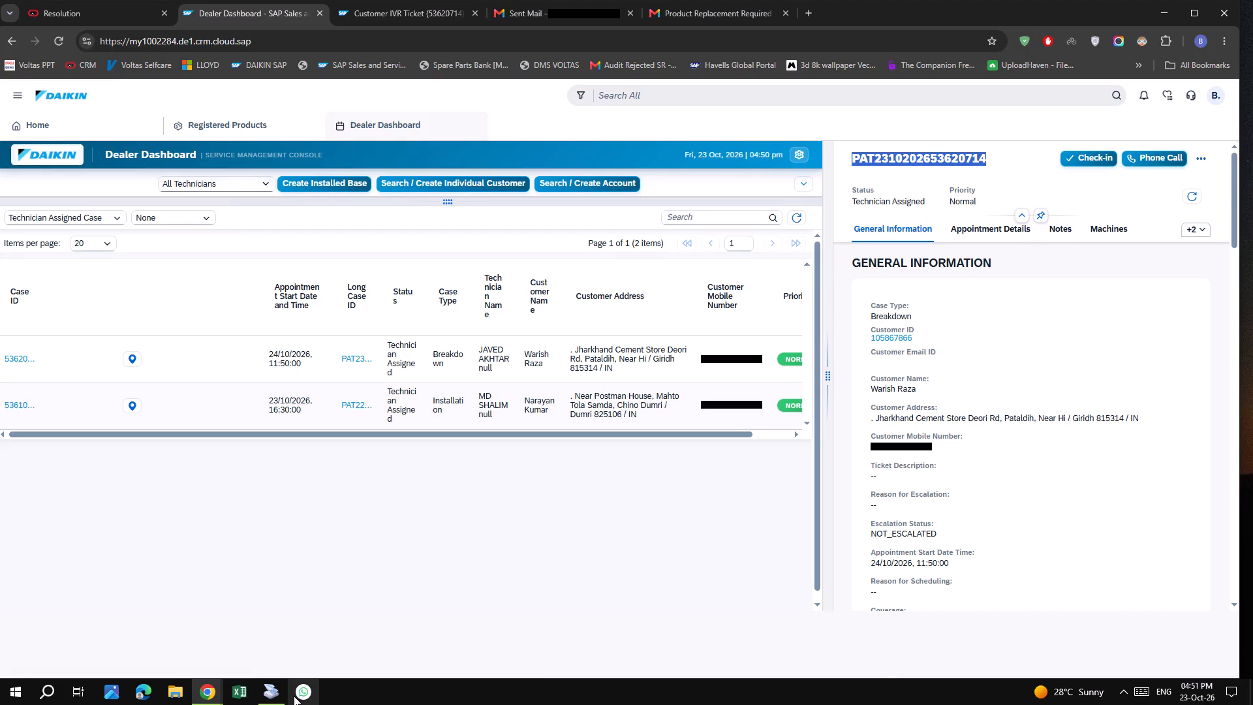
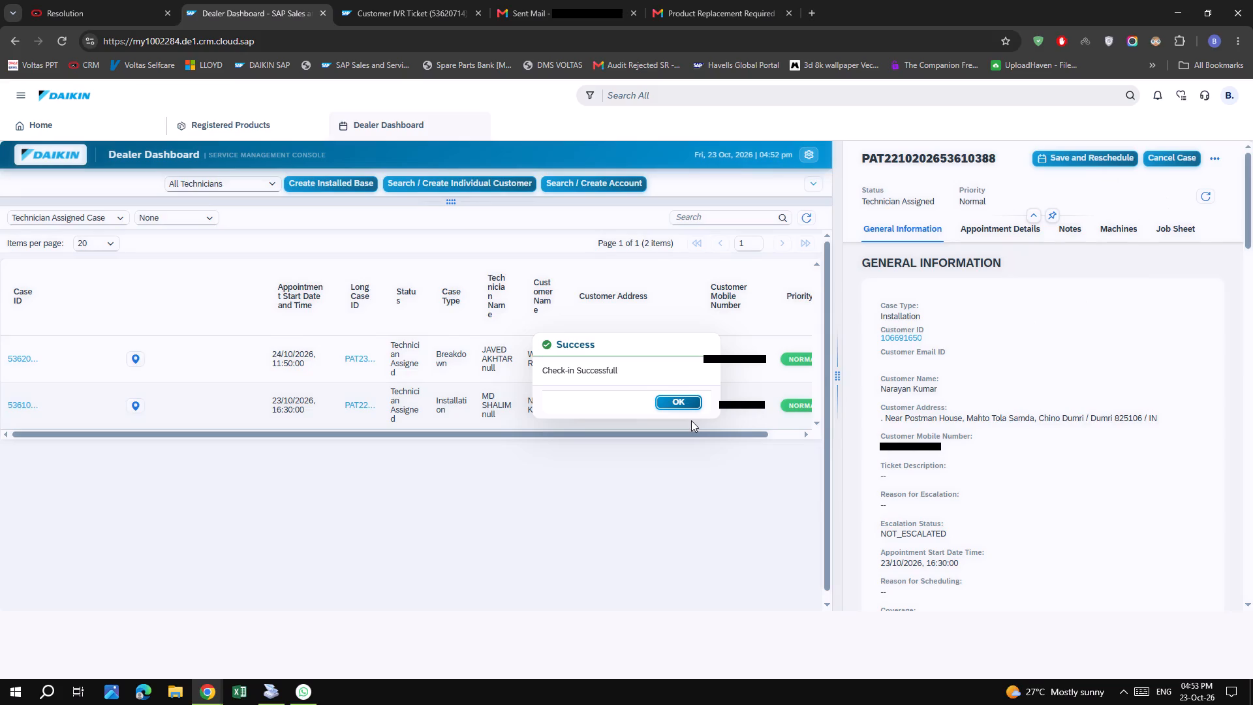
# Acknowledge the check-in for the installation case.
pyautogui.click(678, 403)
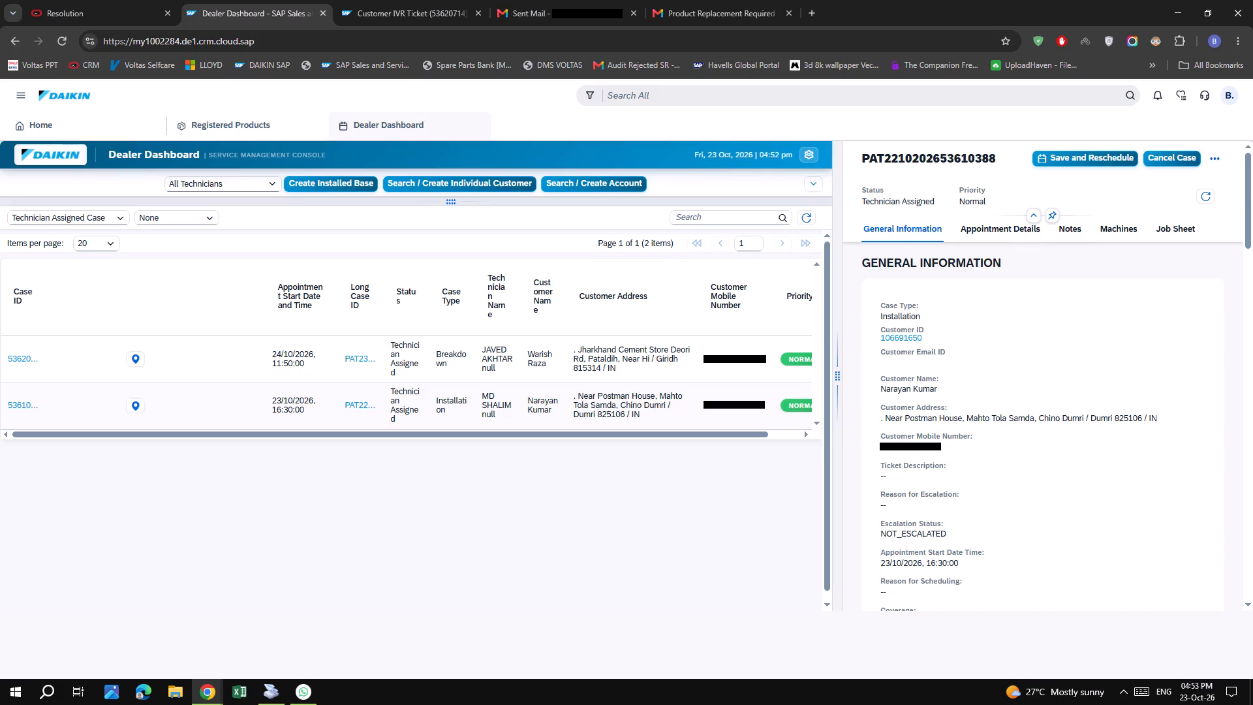
# Examine the installation case's general information, notes, machines and job sheet sections.
pyautogui.scroll(-6, 983, 452)
pyautogui.scroll(8, 981, 453)
pyautogui.scroll(-8, 988, 441)
pyautogui.scroll(8, 989, 441)
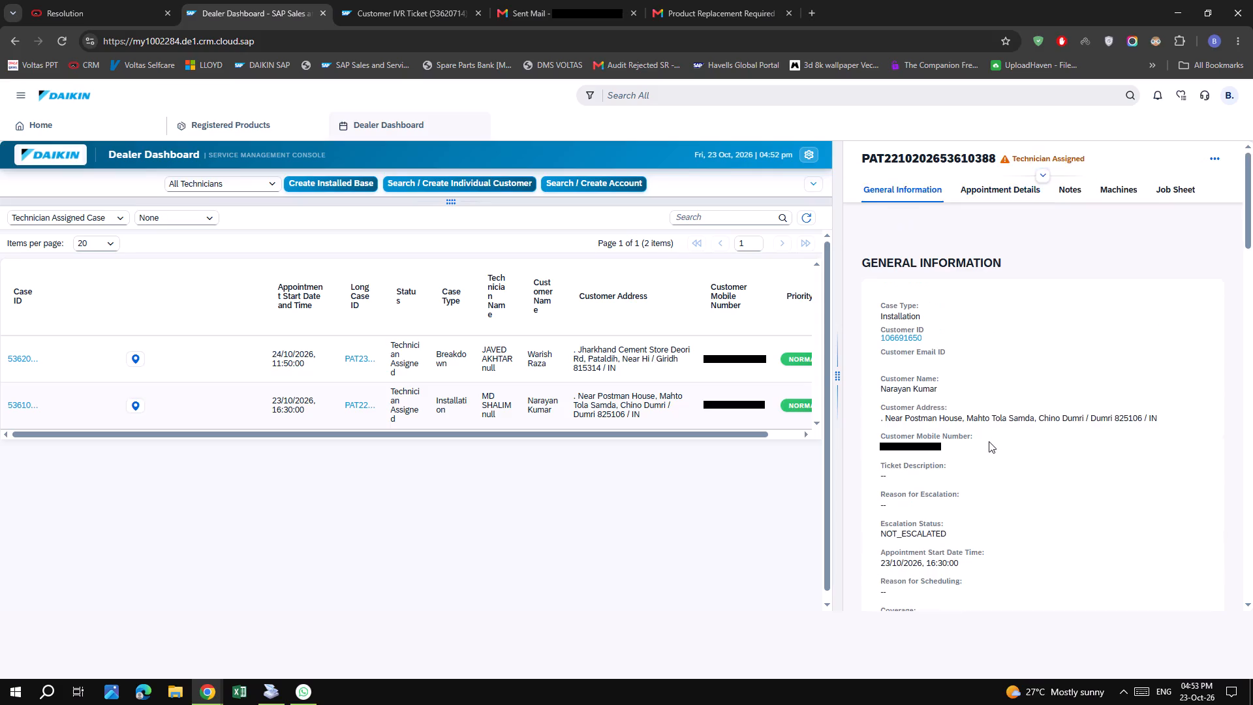
pyautogui.scroll(-10, 991, 443)
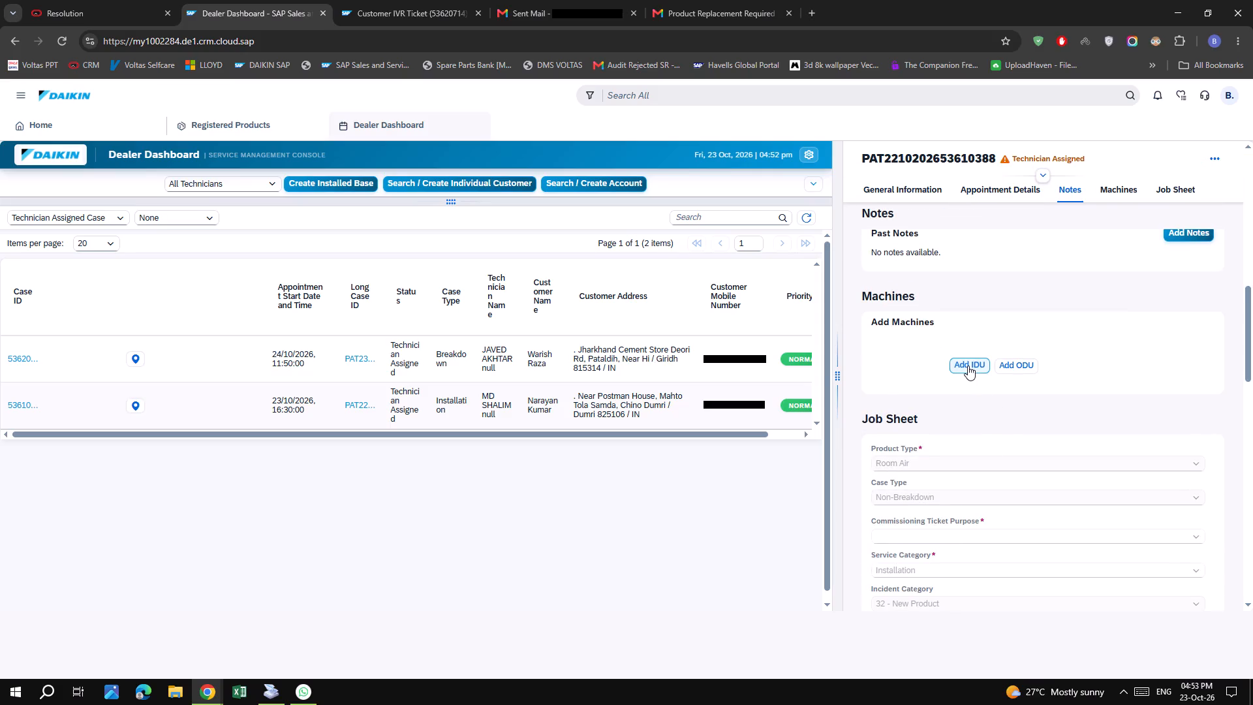
pyautogui.scroll(11, 968, 366)
pyautogui.scroll(-4, 968, 366)
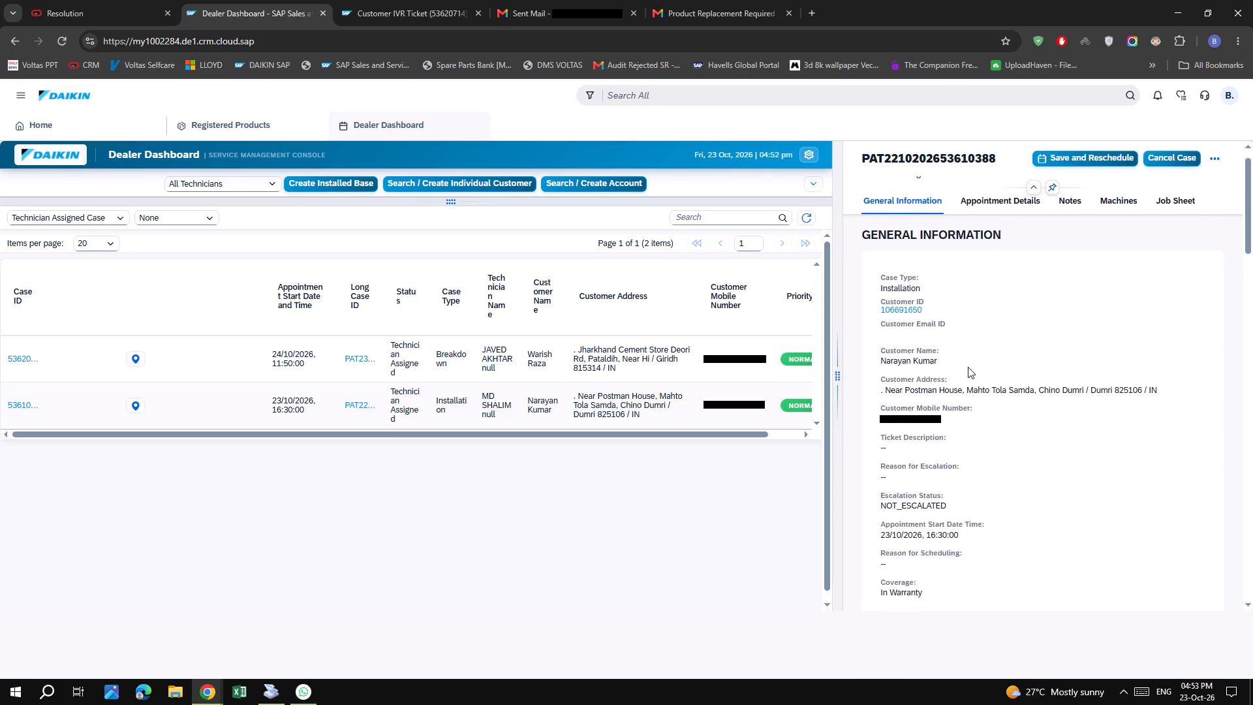
pyautogui.scroll(-6, 968, 367)
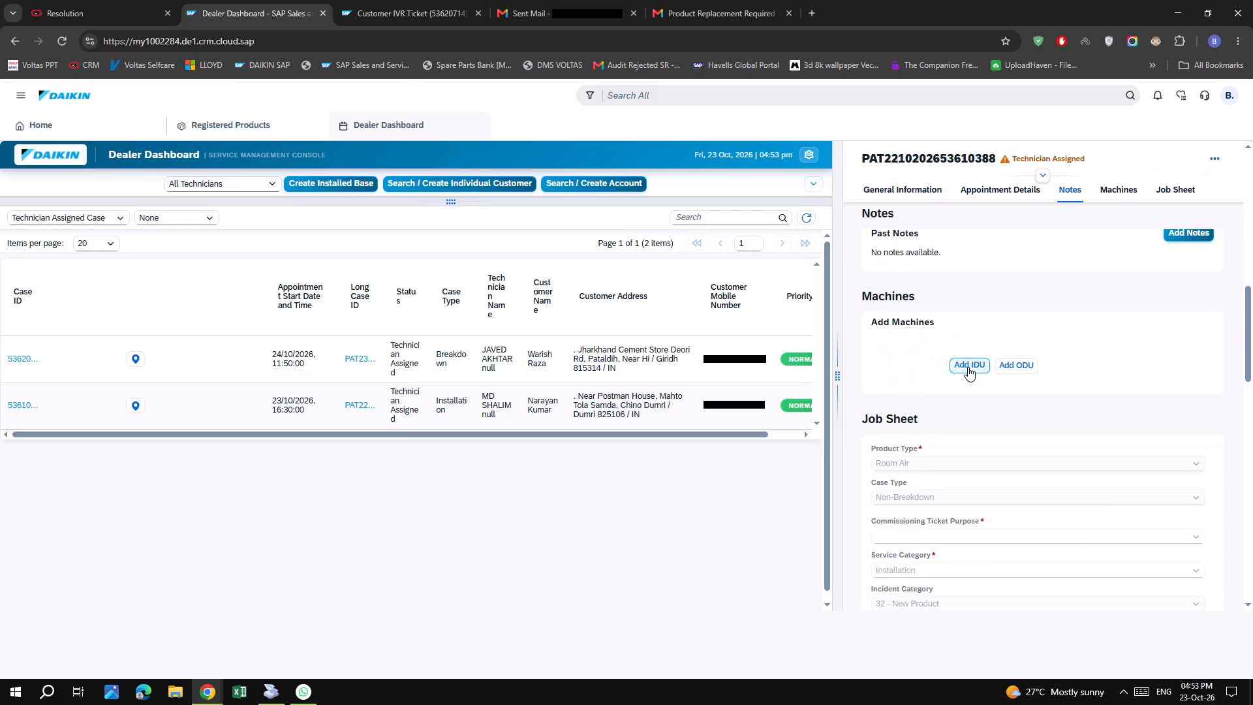
pyautogui.scroll(13, 968, 367)
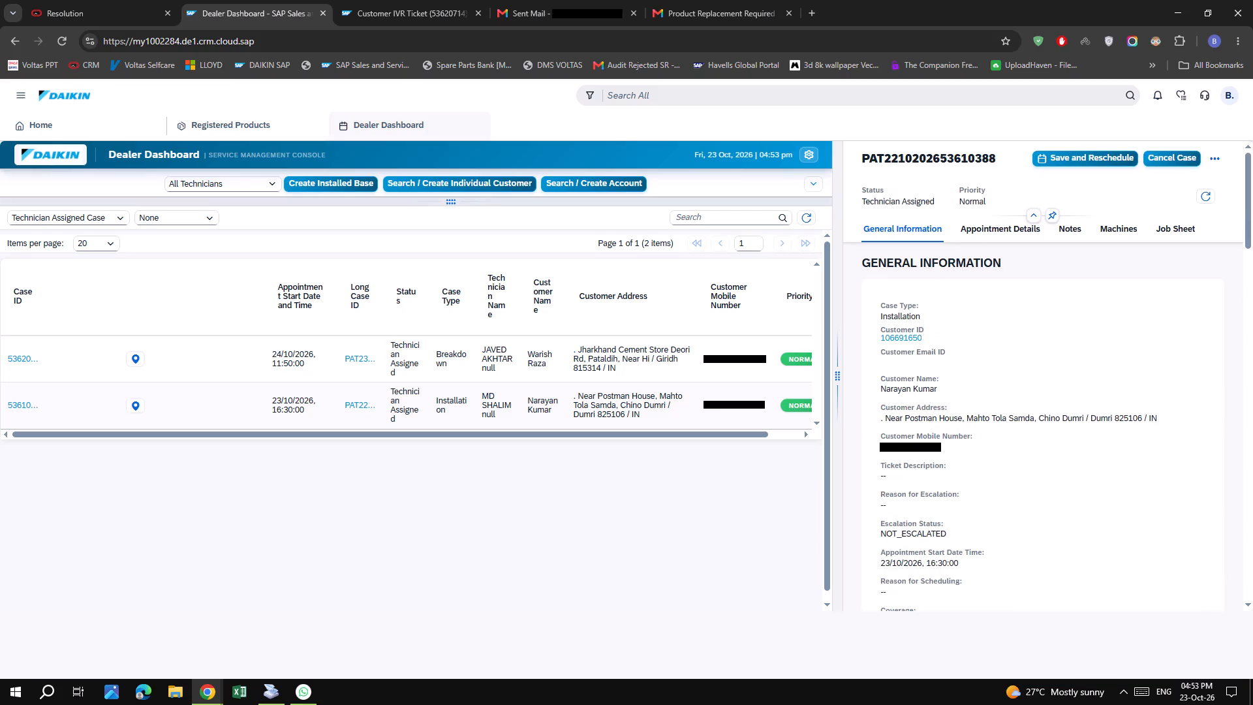
# Start a new installed base and select the installation case's customer, found using the mobile number copied from the case.
pyautogui.moveTo(943, 450); pyautogui.dragTo(893, 448)
pyautogui.hotkey('ctrl', 'c')
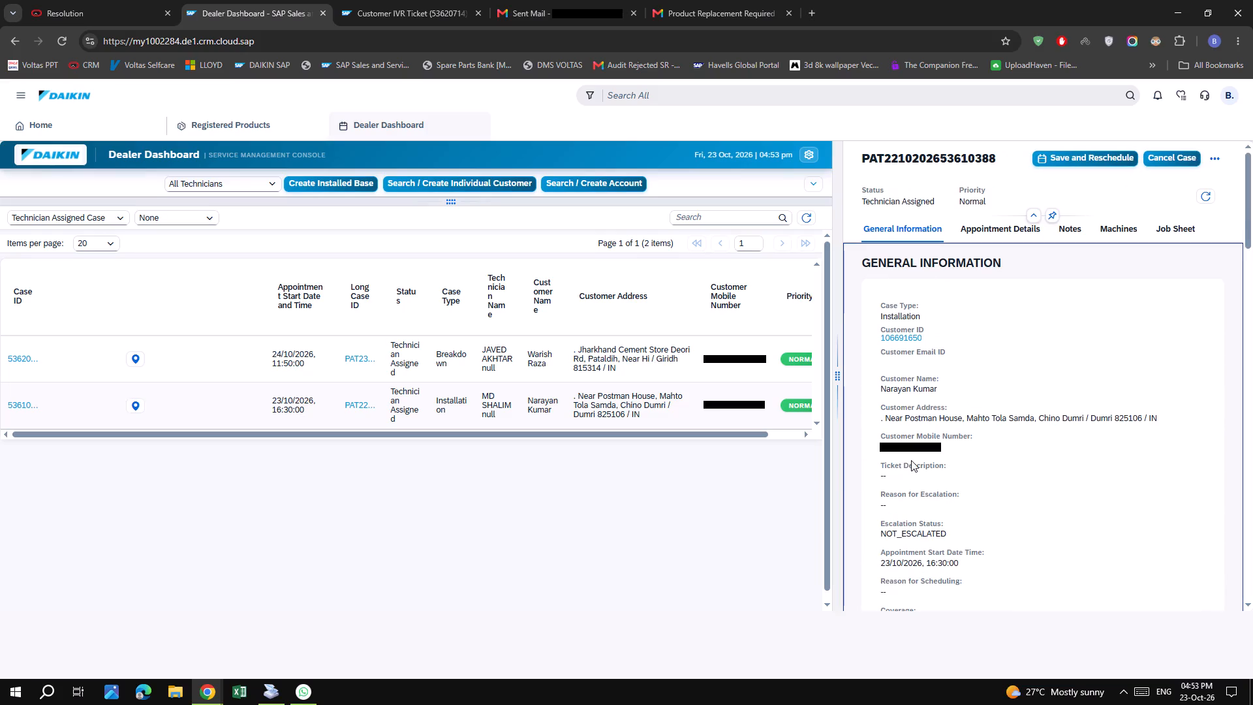
pyautogui.click(345, 191)
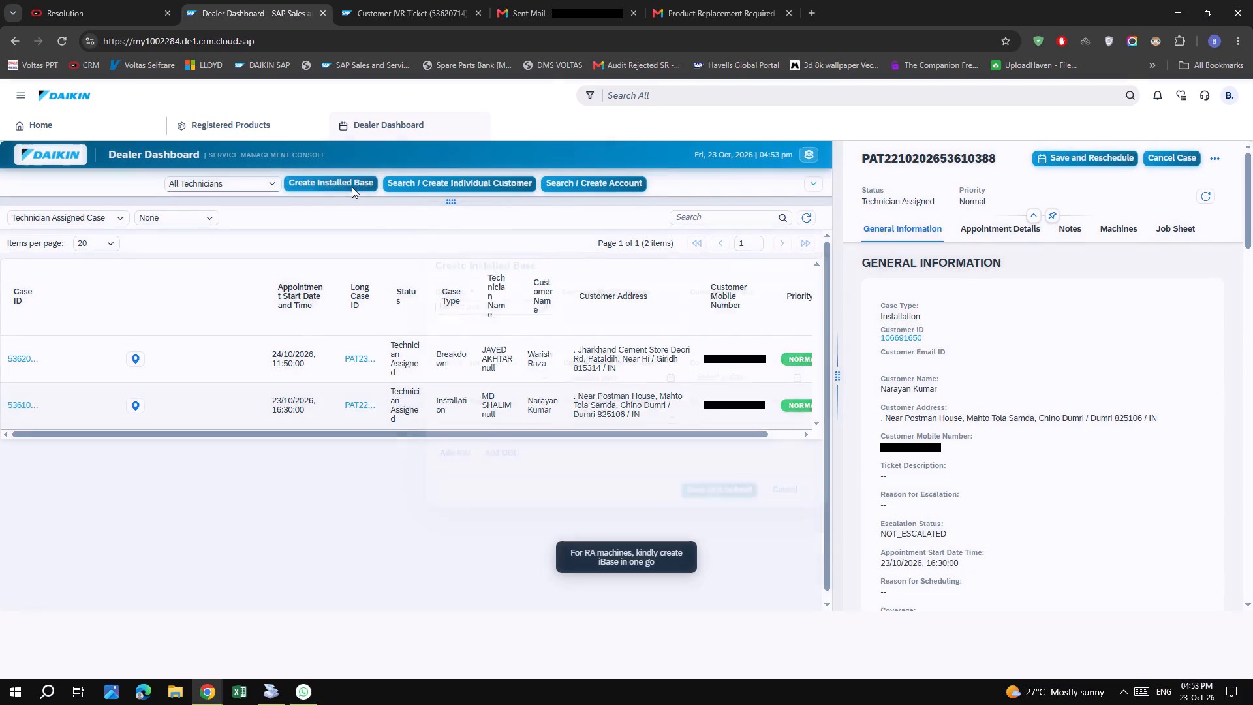
pyautogui.click(540, 300)
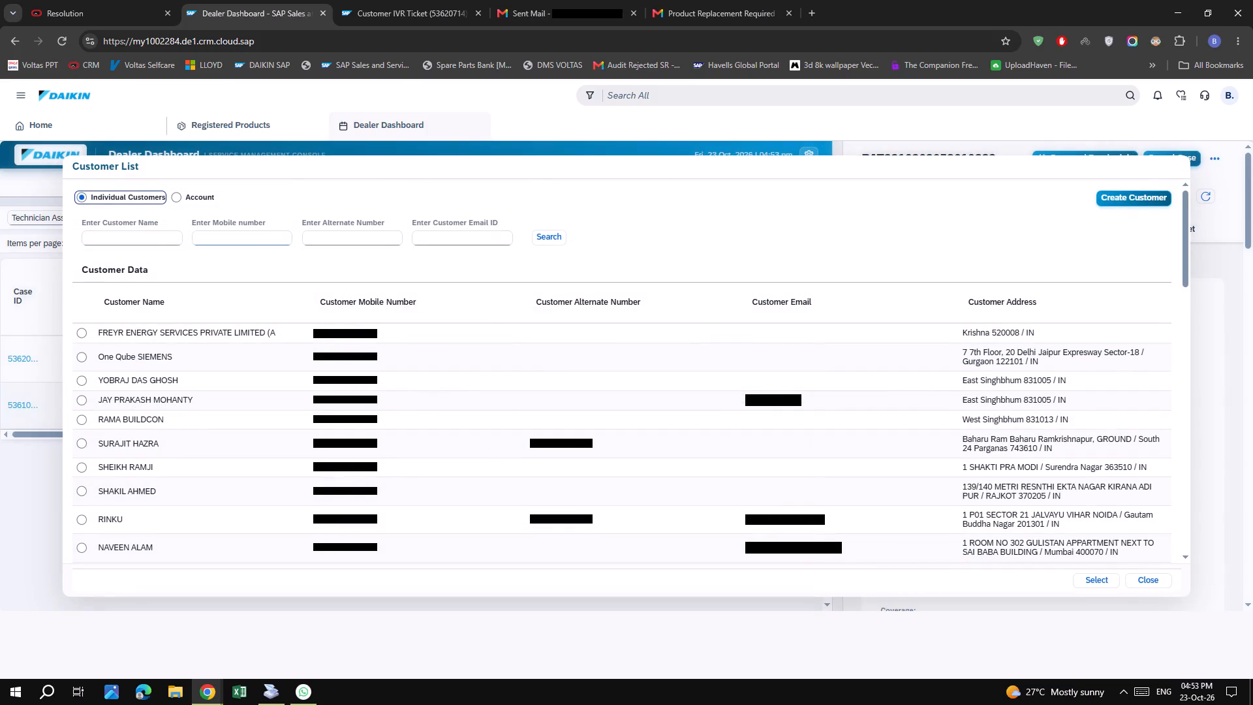
pyautogui.click(260, 239)
pyautogui.hotkey('ctrl', 'v')
pyautogui.click(552, 238)
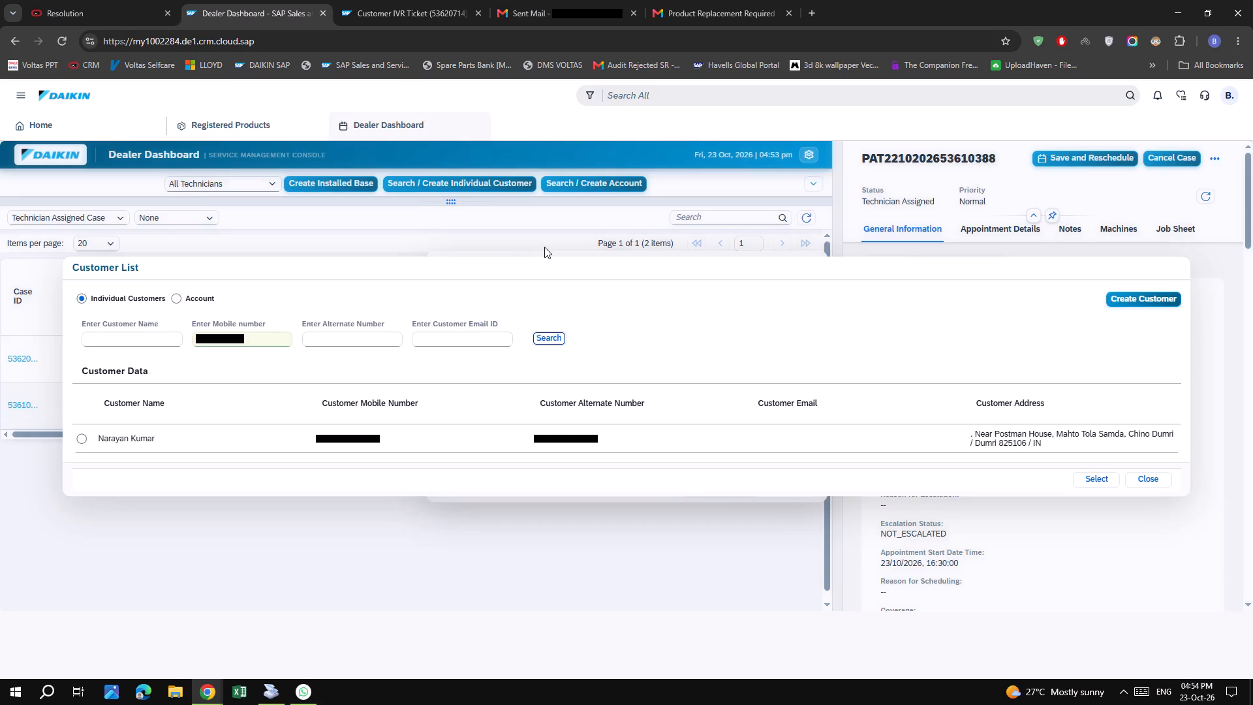
pyautogui.click(86, 438)
pyautogui.click(1110, 473)
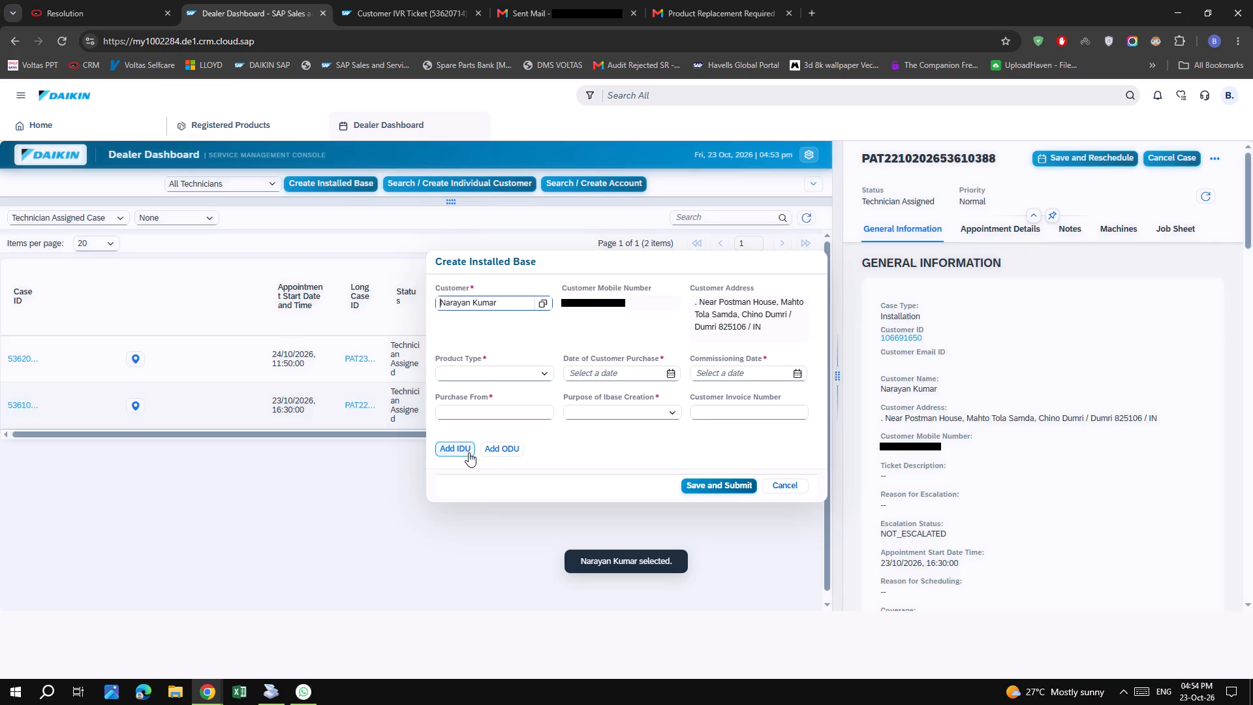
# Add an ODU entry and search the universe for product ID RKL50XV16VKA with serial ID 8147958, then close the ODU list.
pyautogui.click(512, 451)
pyautogui.click(527, 424)
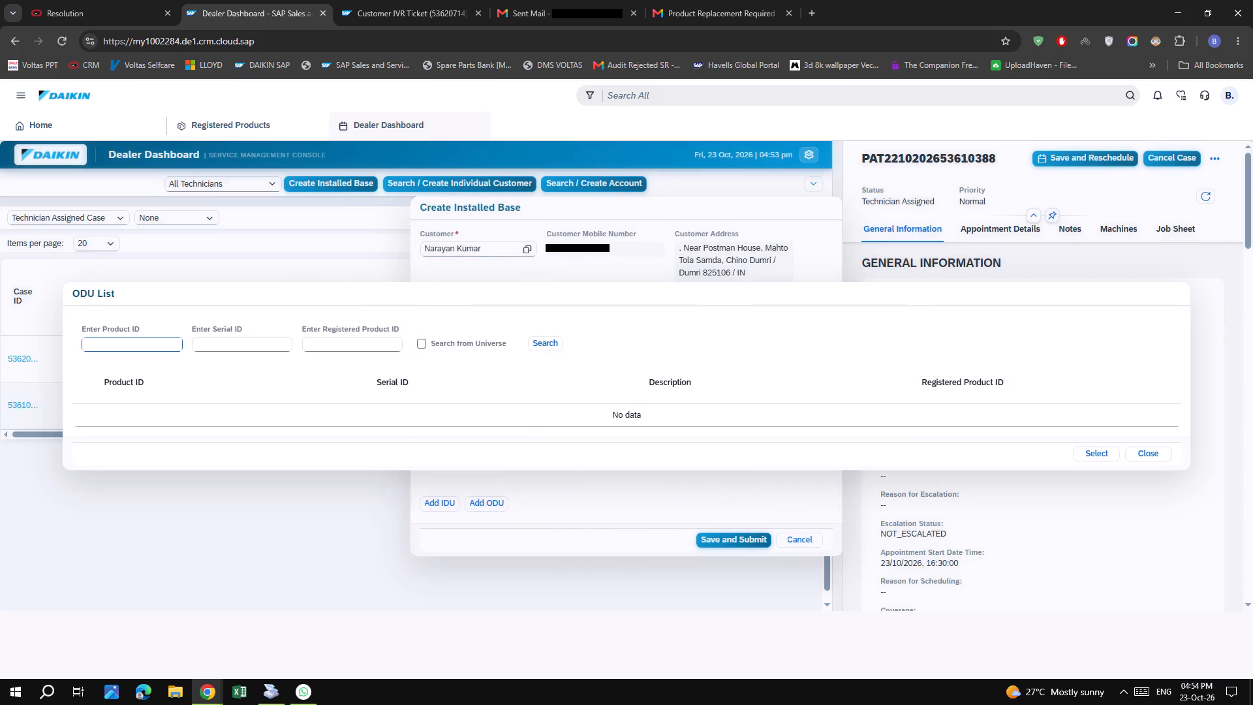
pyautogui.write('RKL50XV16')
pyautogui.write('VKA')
pyautogui.click(229, 347)
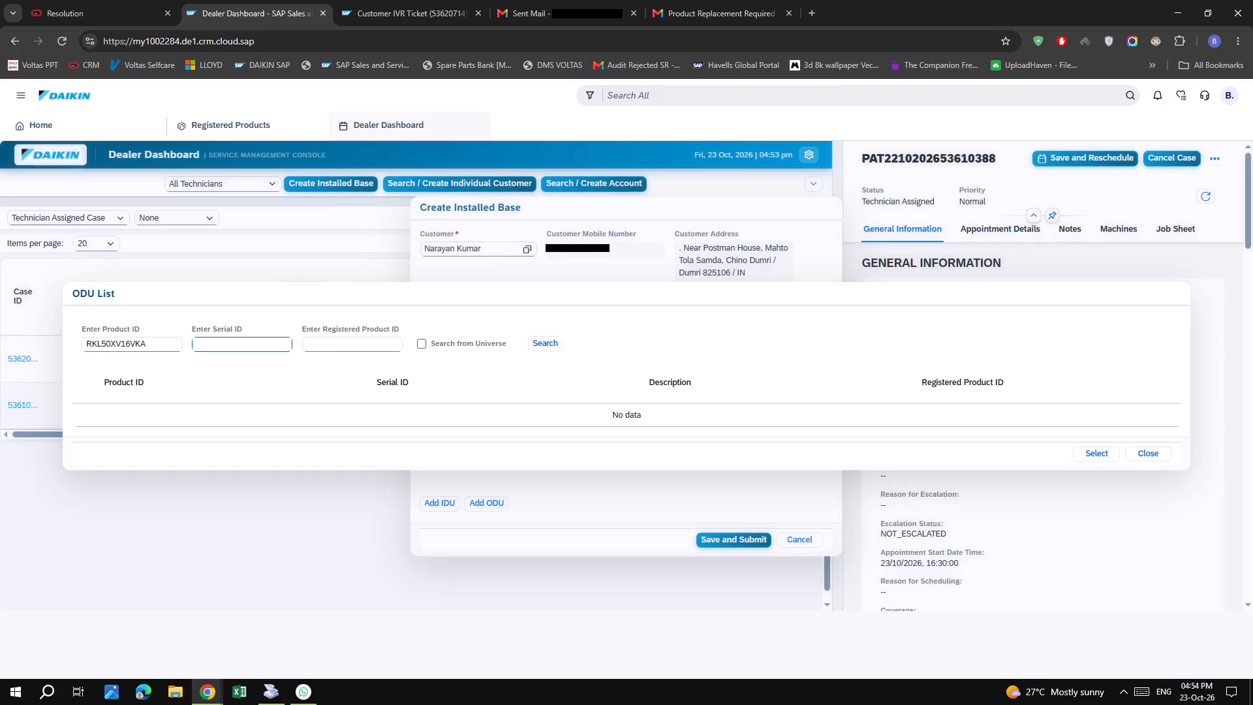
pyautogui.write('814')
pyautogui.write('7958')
pyautogui.click(474, 344)
pyautogui.click(538, 345)
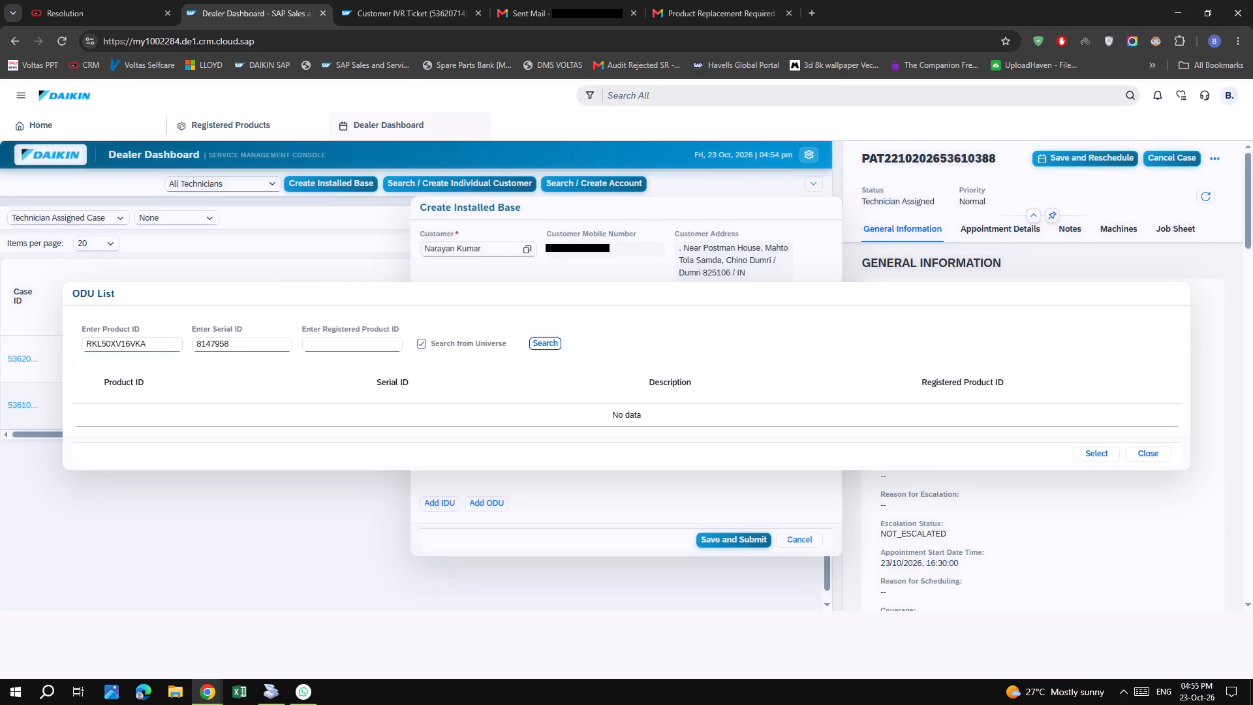
pyautogui.click(1155, 452)
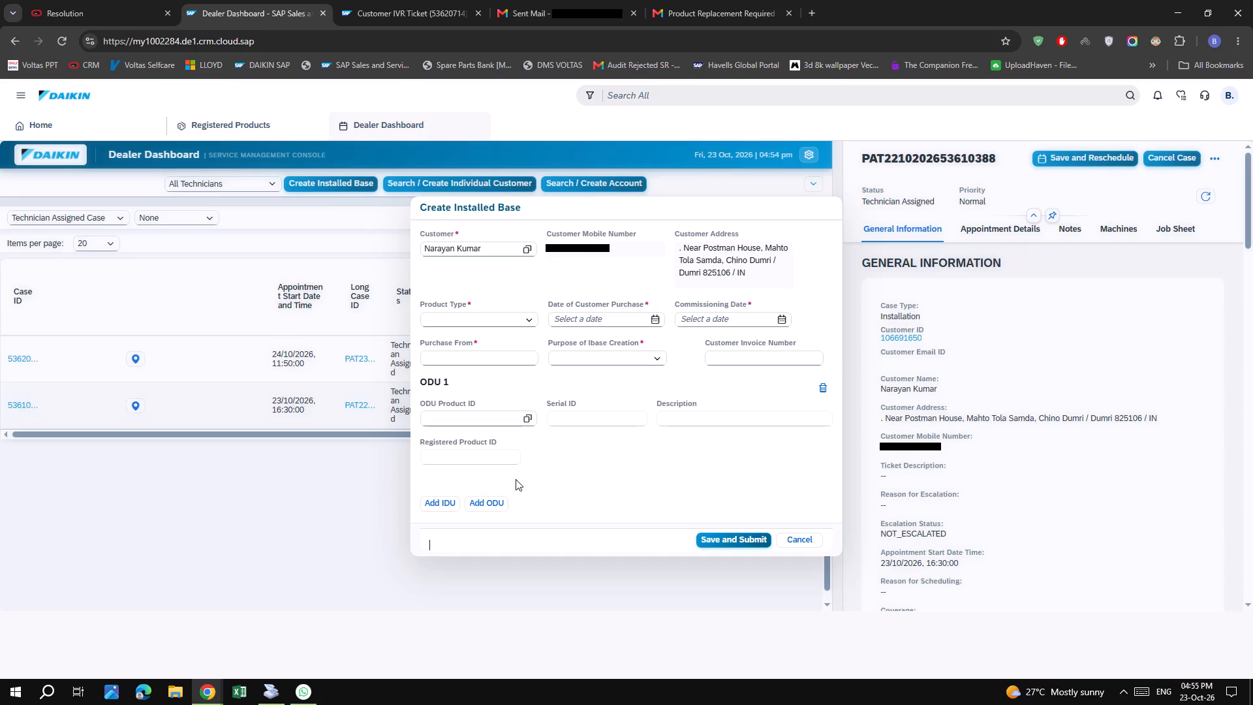
# Add an IDU entry and fill in product ID ATKL50XV16VKA as its search criterion.
pyautogui.click(435, 501)
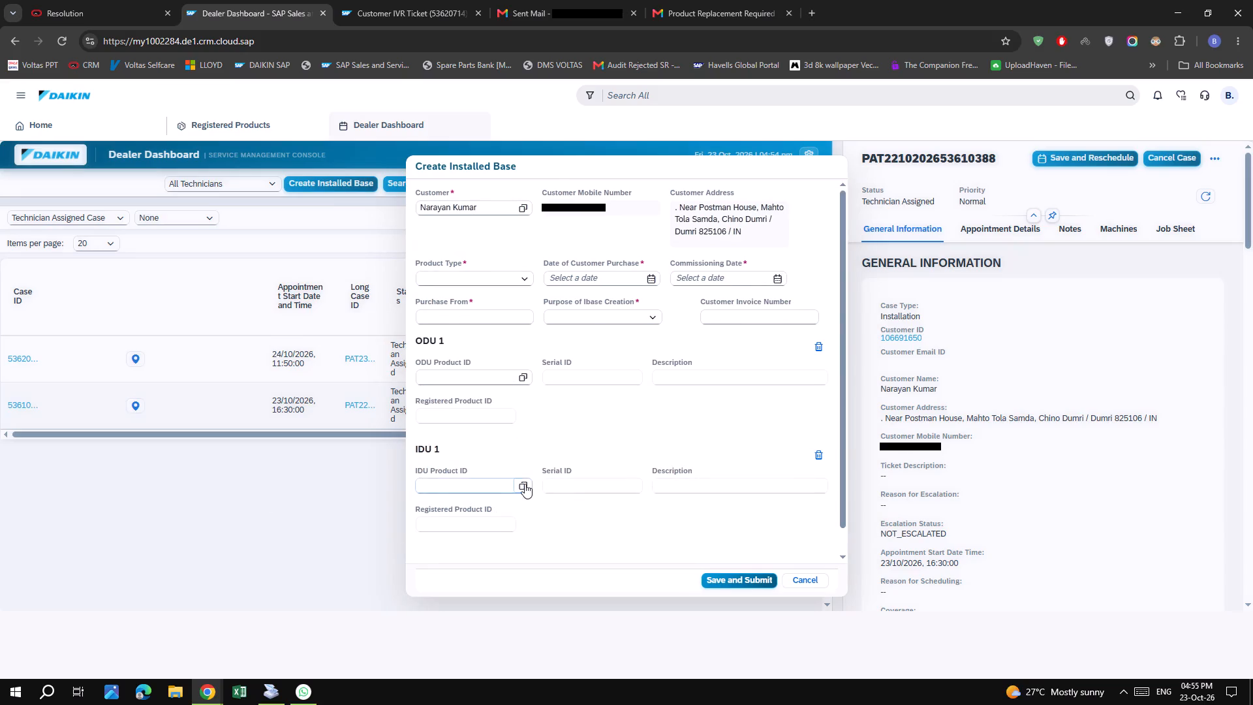
pyautogui.click(525, 484)
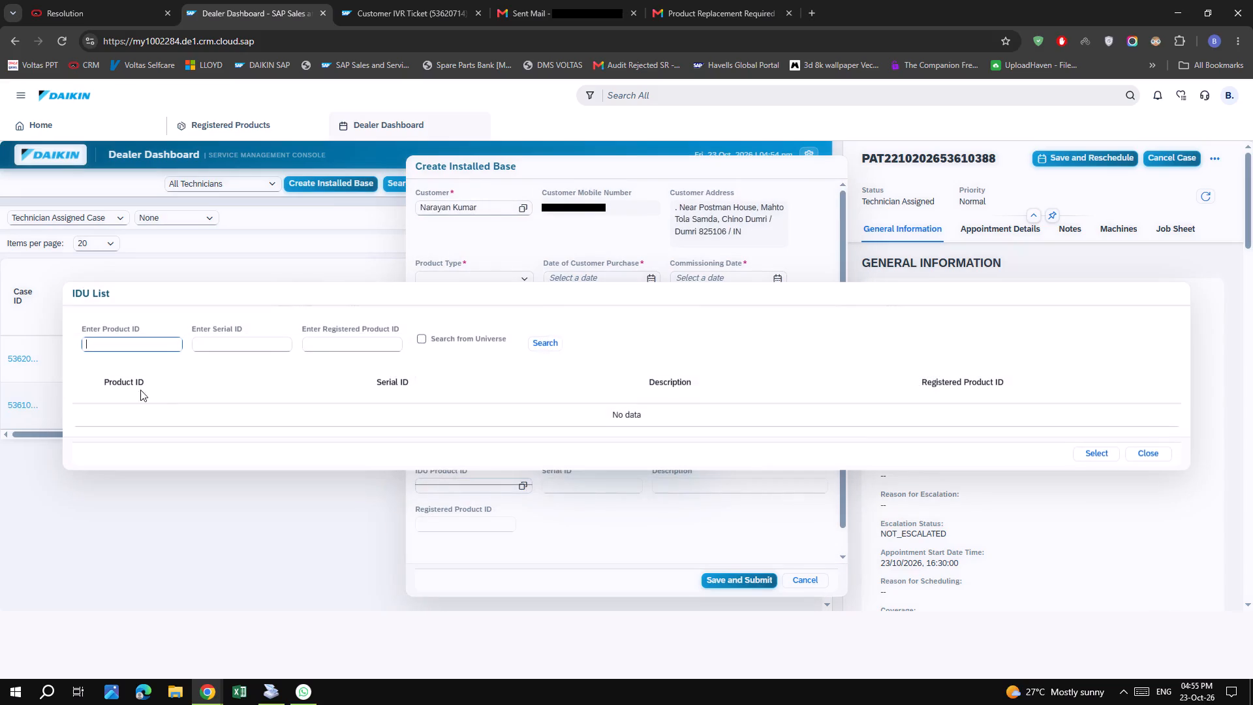
pyautogui.click(140, 345)
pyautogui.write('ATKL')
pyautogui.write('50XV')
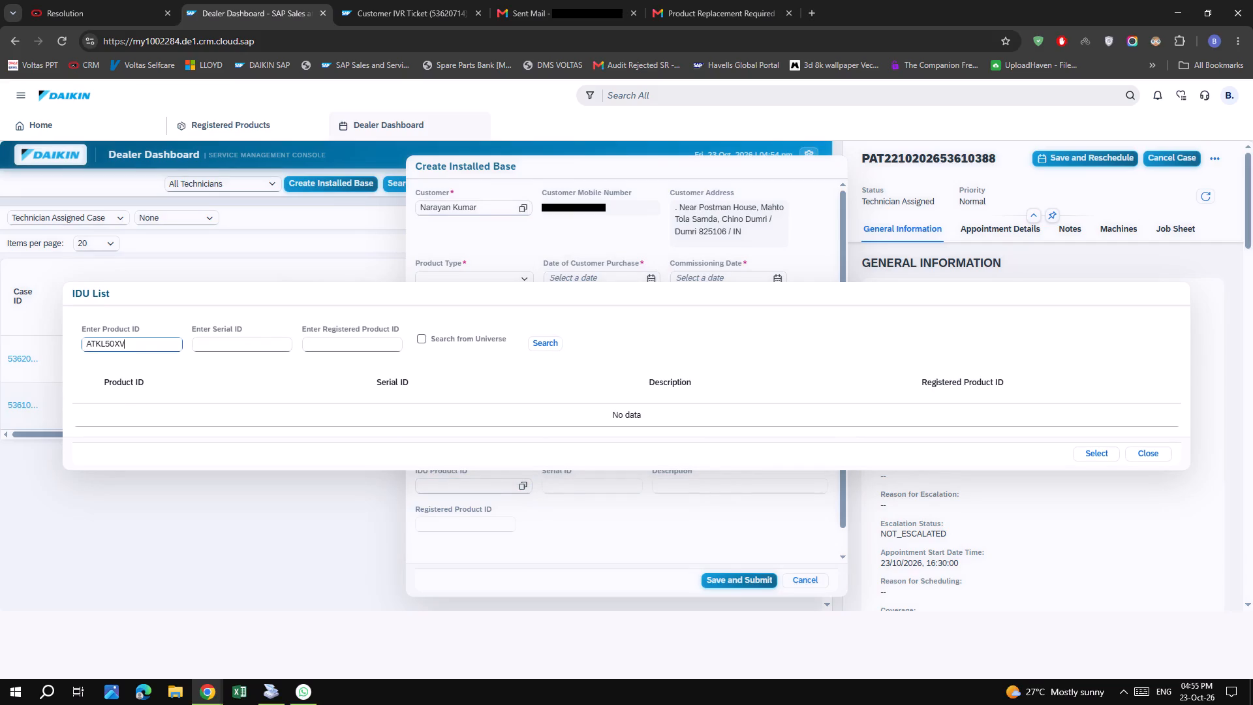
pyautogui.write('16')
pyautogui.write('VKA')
pyautogui.click(223, 347)
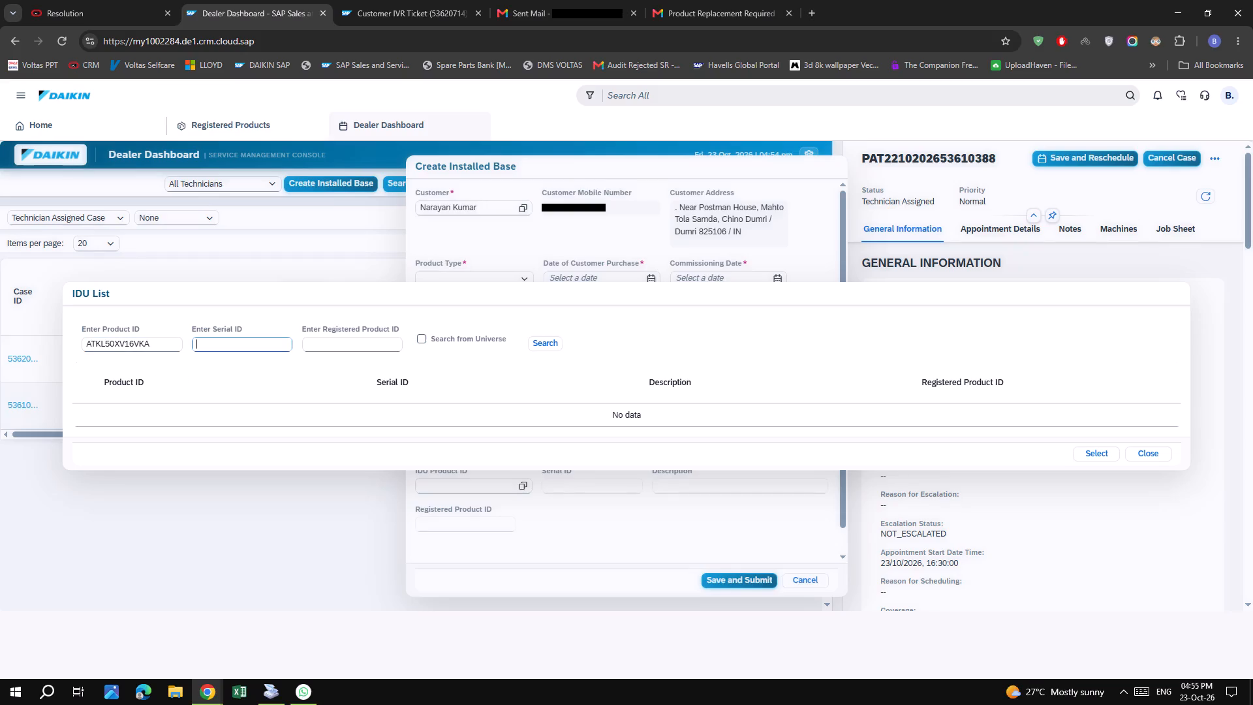
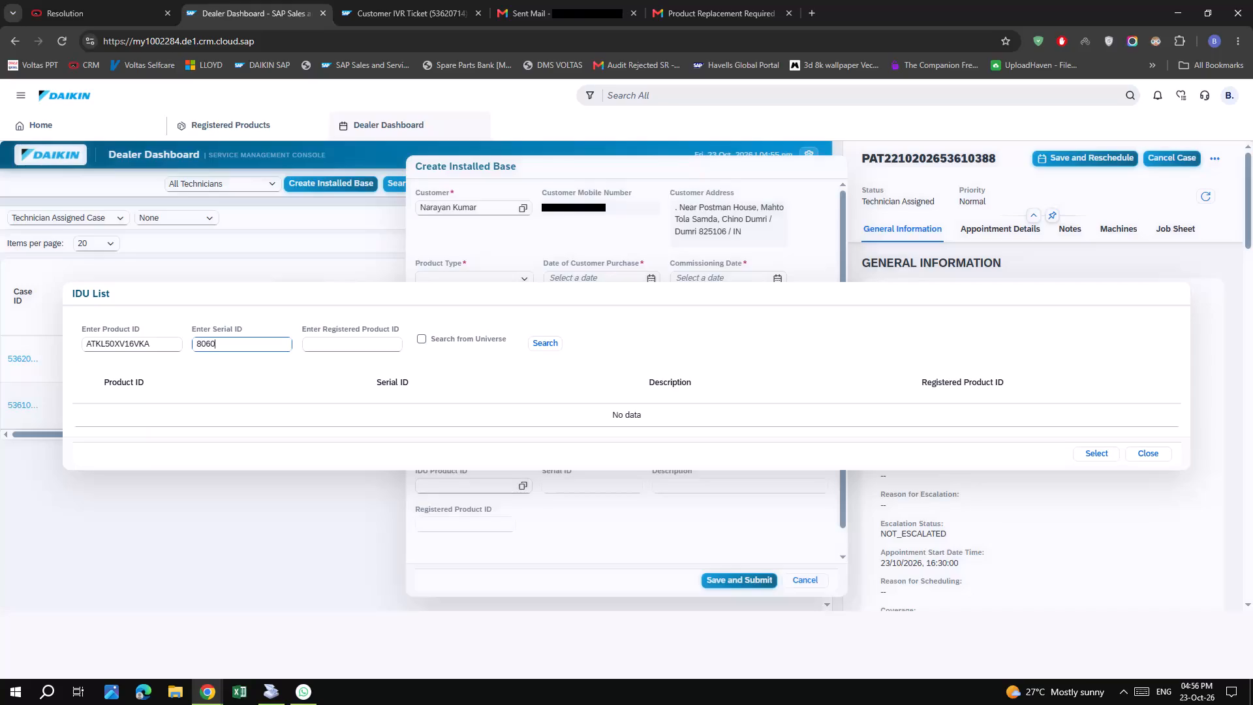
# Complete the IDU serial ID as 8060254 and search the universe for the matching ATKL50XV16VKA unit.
pyautogui.write('254')
pyautogui.click(492, 343)
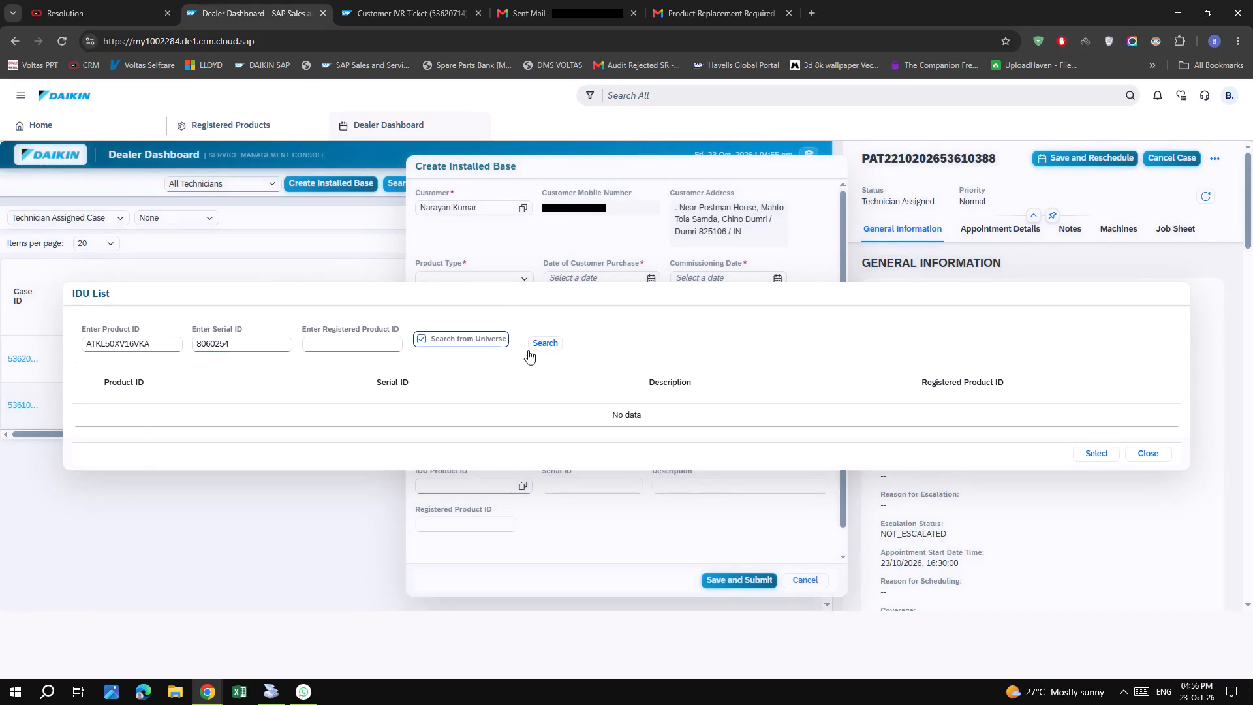
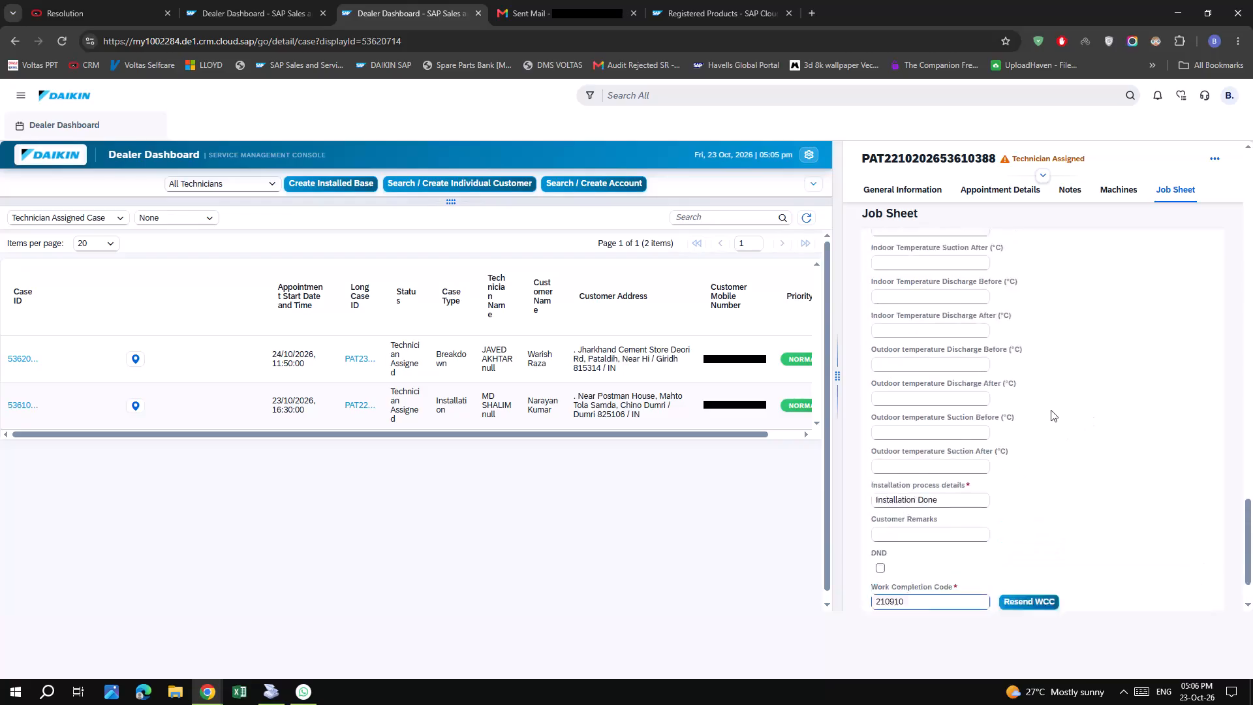
pyautogui.scroll(2, 1051, 410)
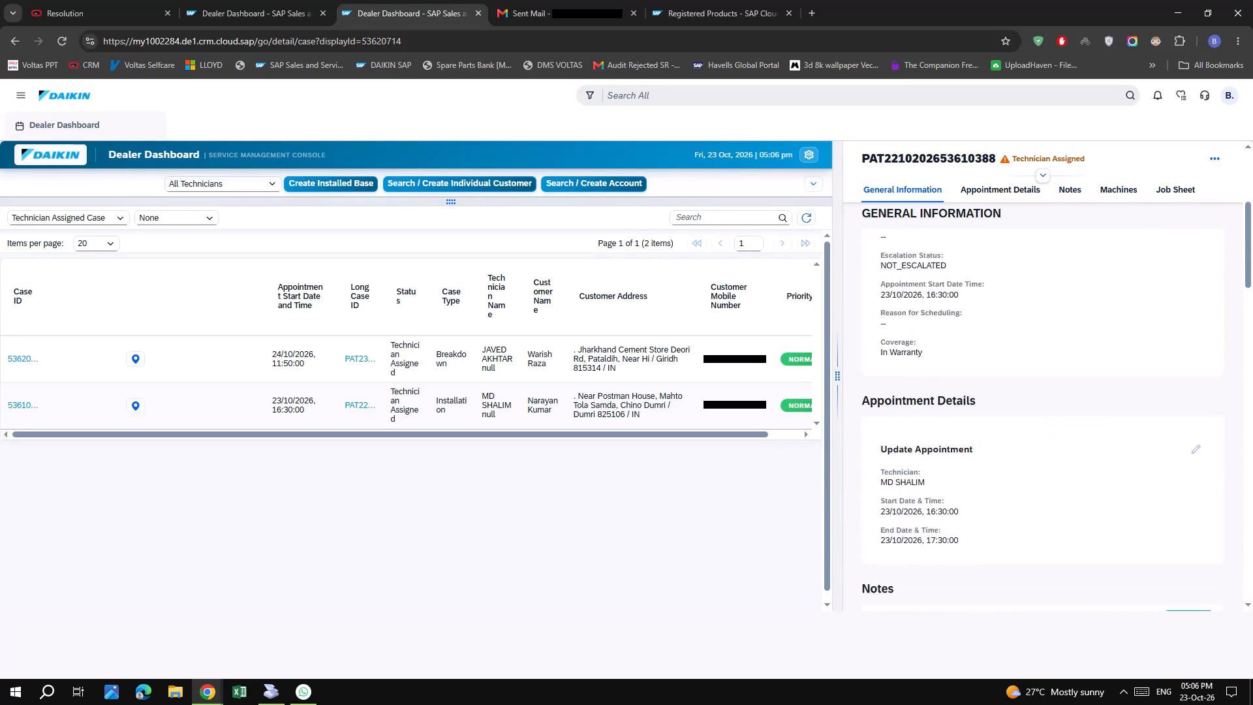
pyautogui.scroll(10, 1051, 410)
pyautogui.click(1092, 322)
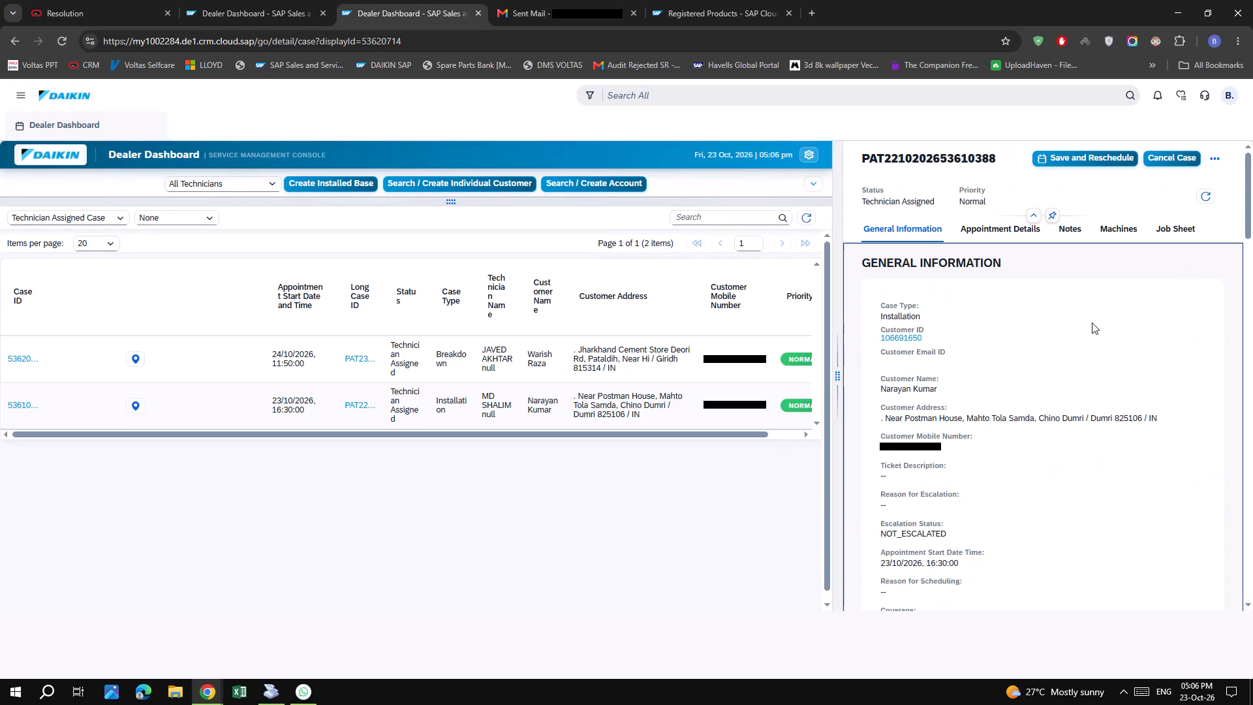
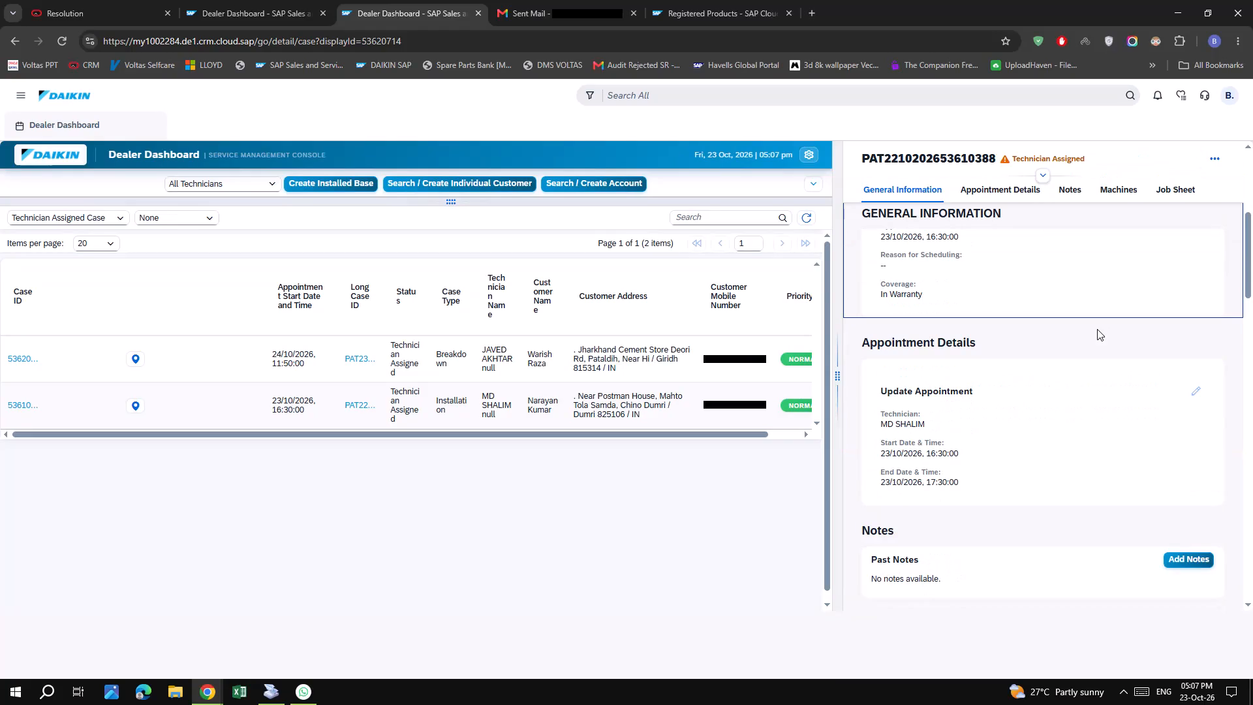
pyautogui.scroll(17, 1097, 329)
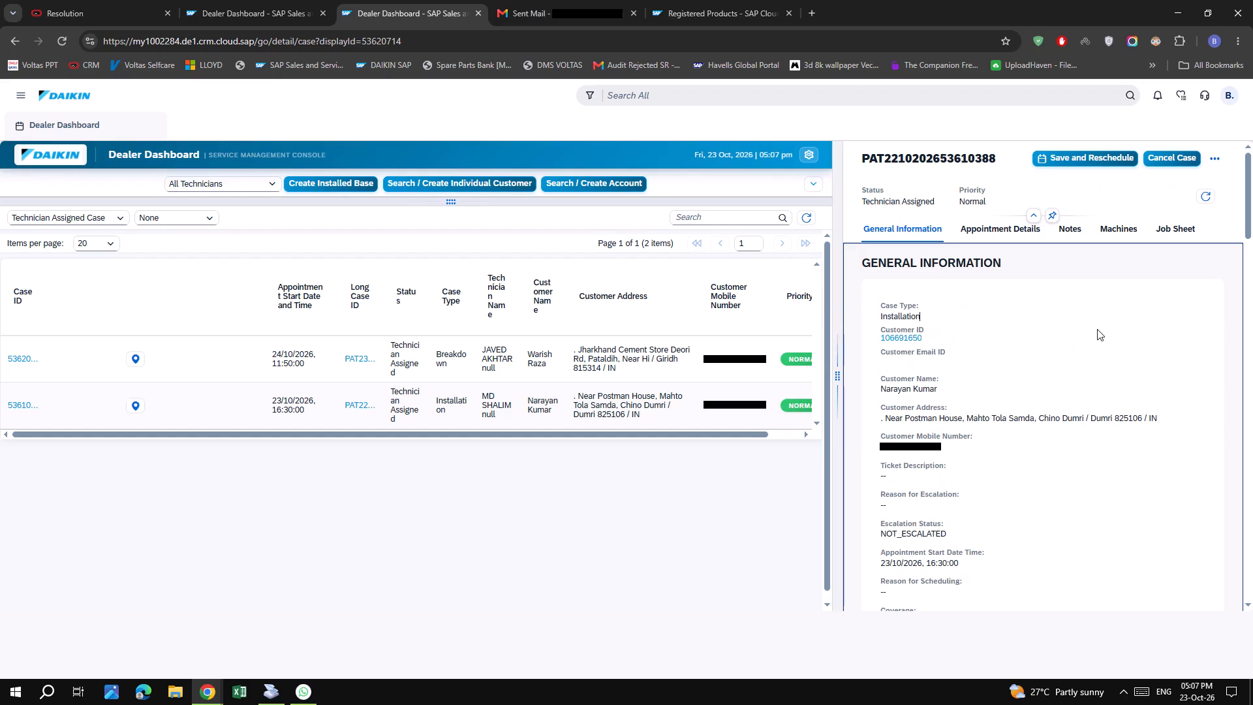
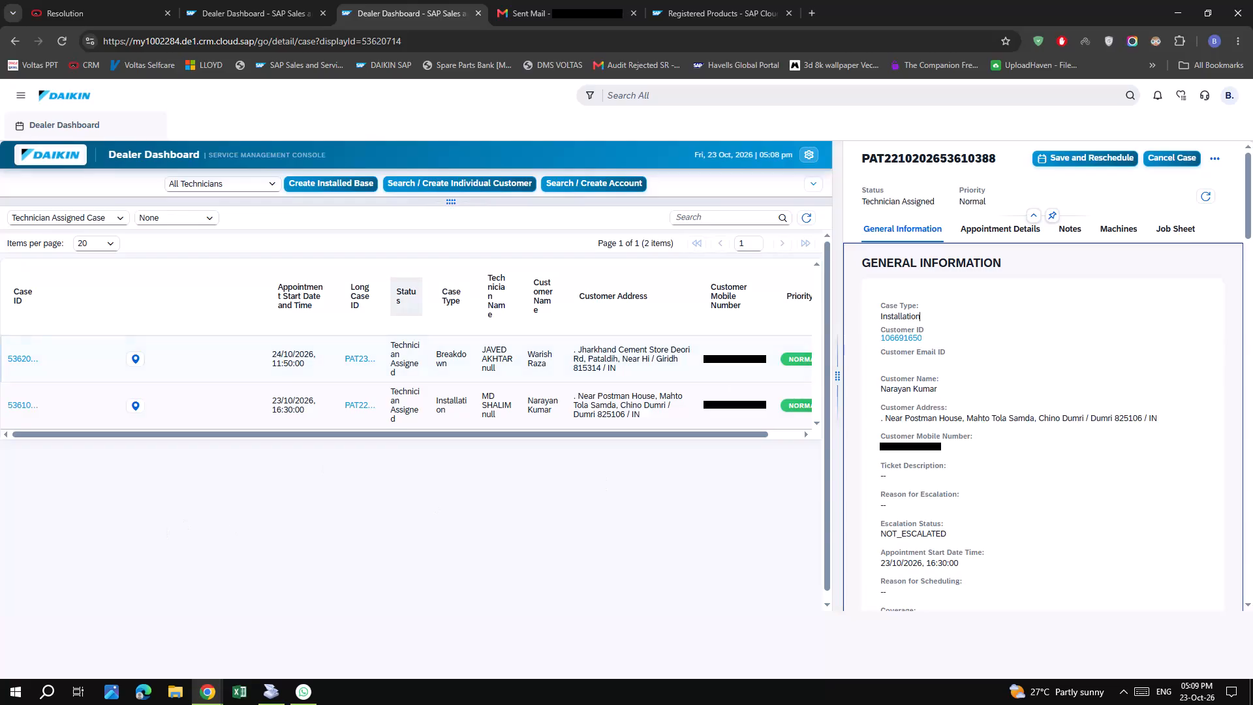
pyautogui.scroll(-8, 991, 480)
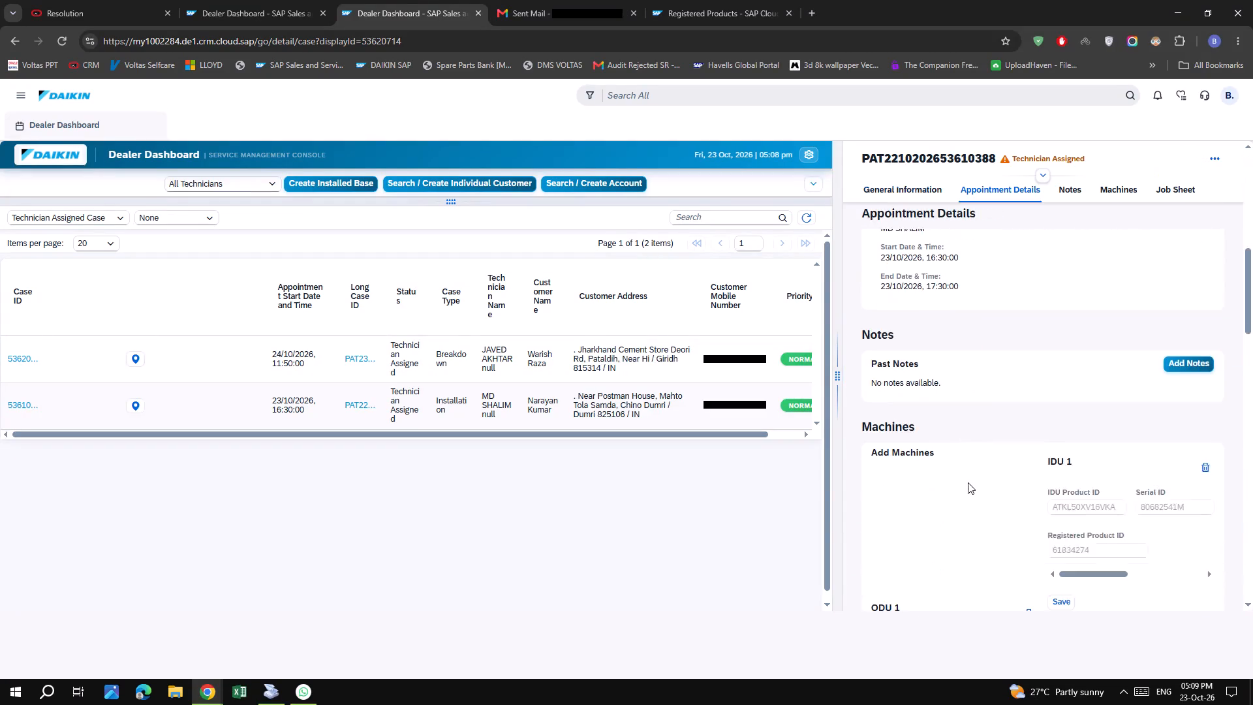
pyautogui.scroll(-3, 968, 483)
pyautogui.scroll(1, 968, 483)
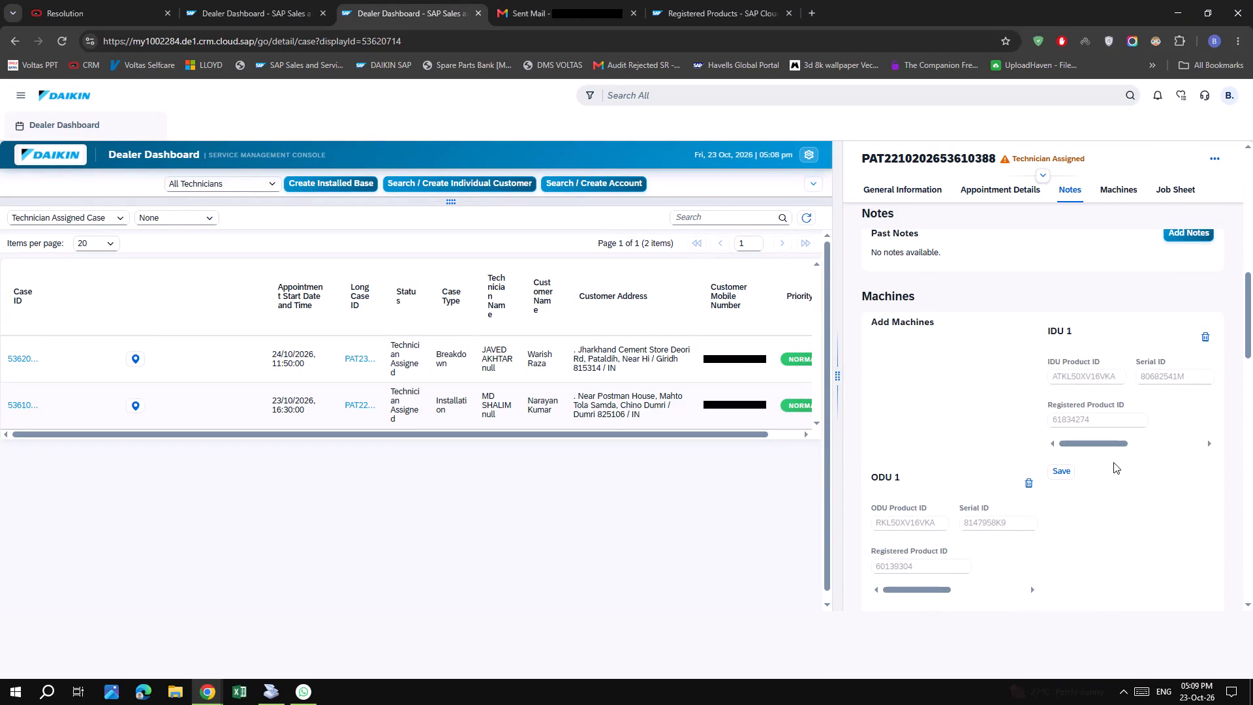
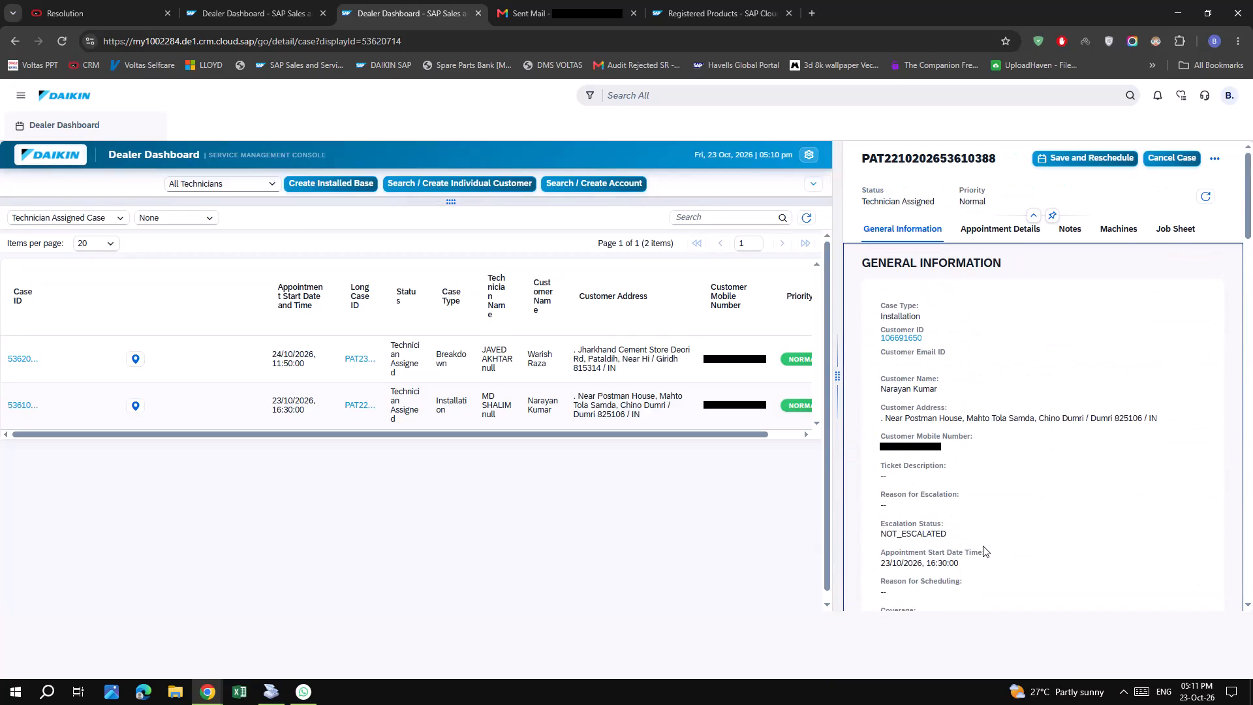
pyautogui.scroll(-4, 983, 546)
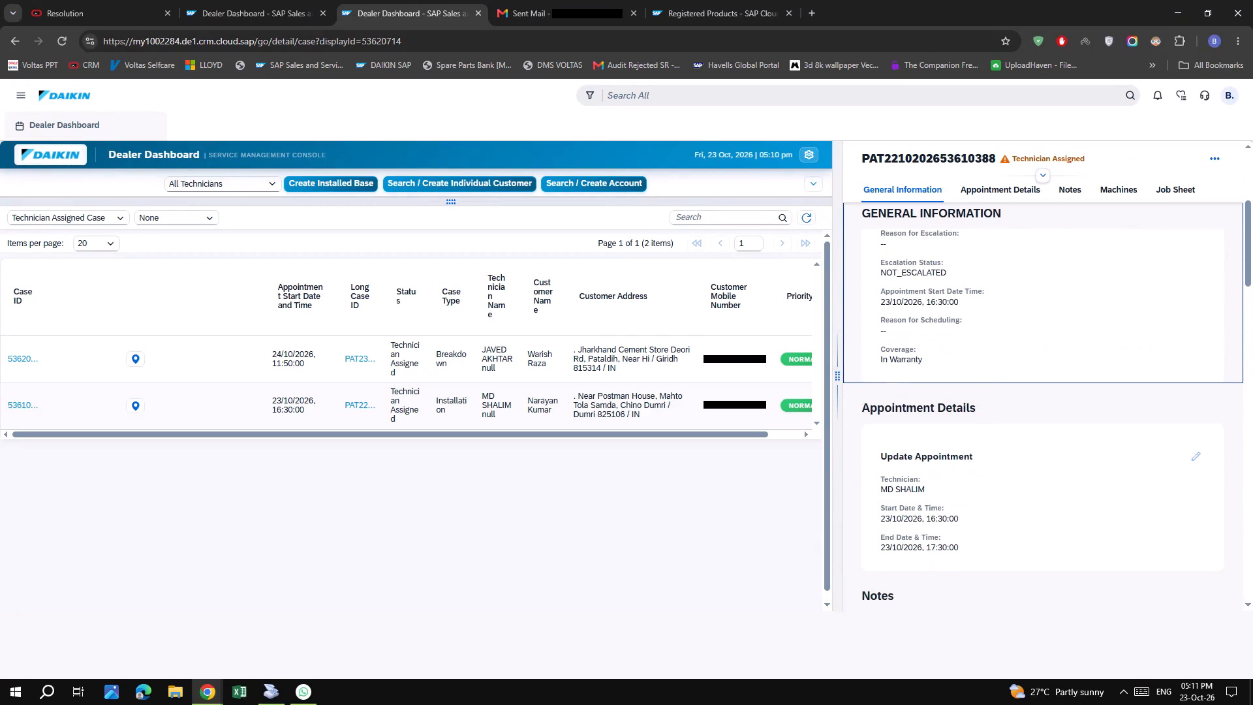
pyautogui.scroll(1, 983, 546)
pyautogui.scroll(-2, 983, 546)
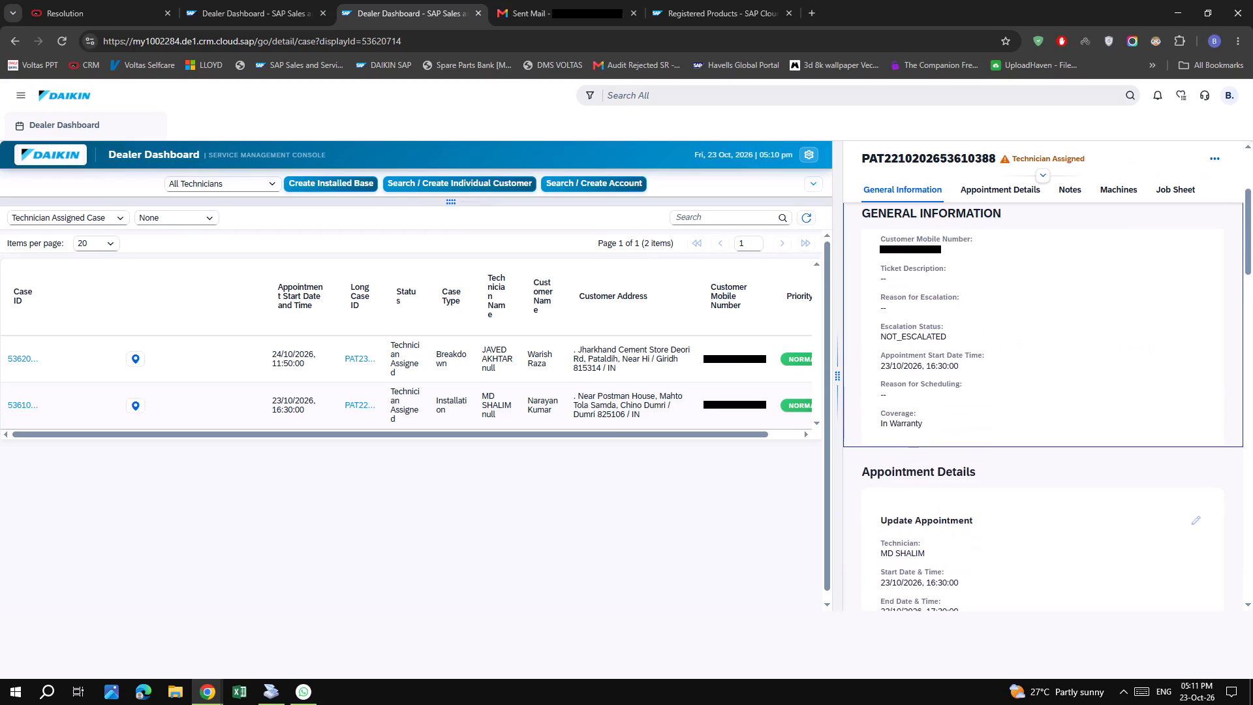
pyautogui.scroll(-6, 983, 546)
pyautogui.scroll(4, 983, 546)
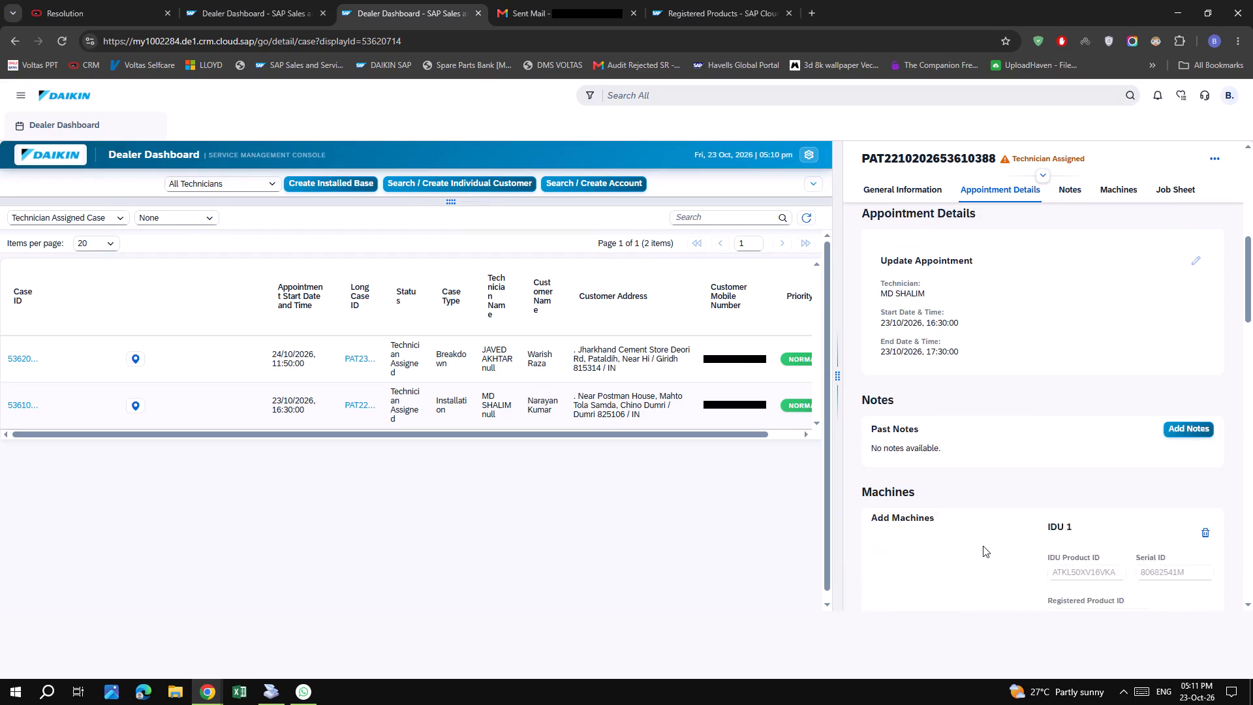
pyautogui.scroll(9, 983, 546)
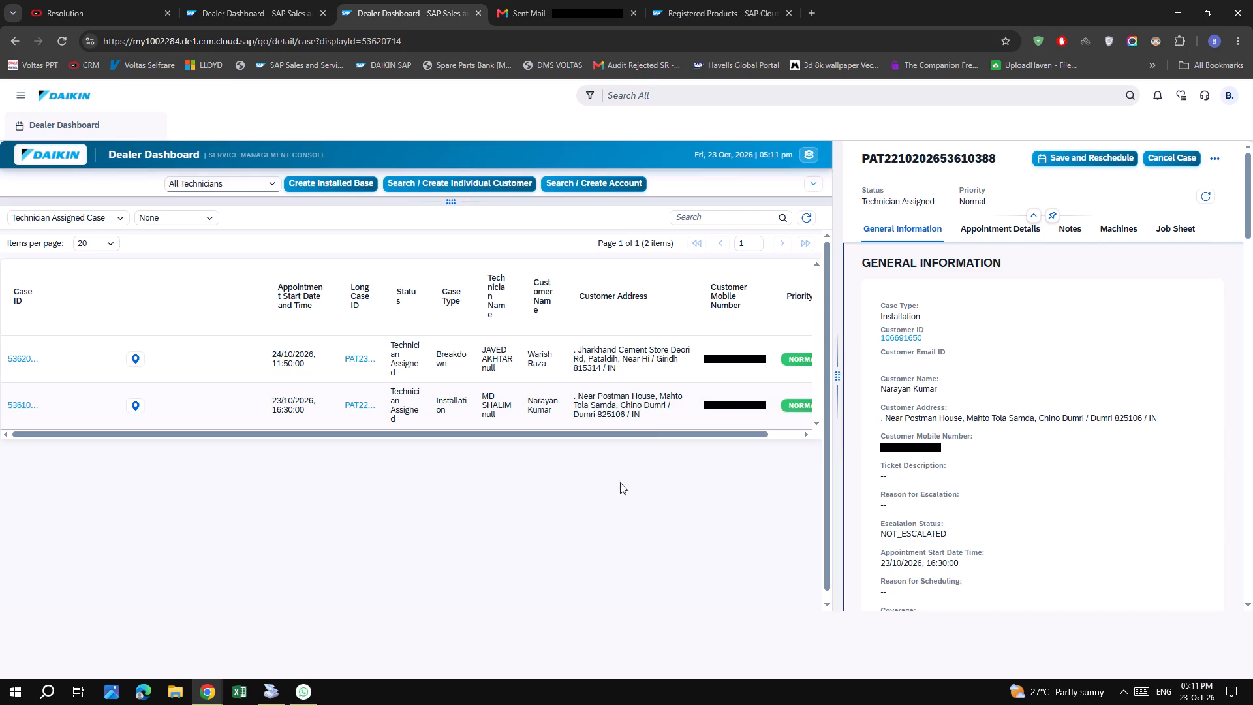
# Switch to the incognito Chrome window with the YouTube music video.
pyautogui.click(212, 688)
pyautogui.click(268, 640)
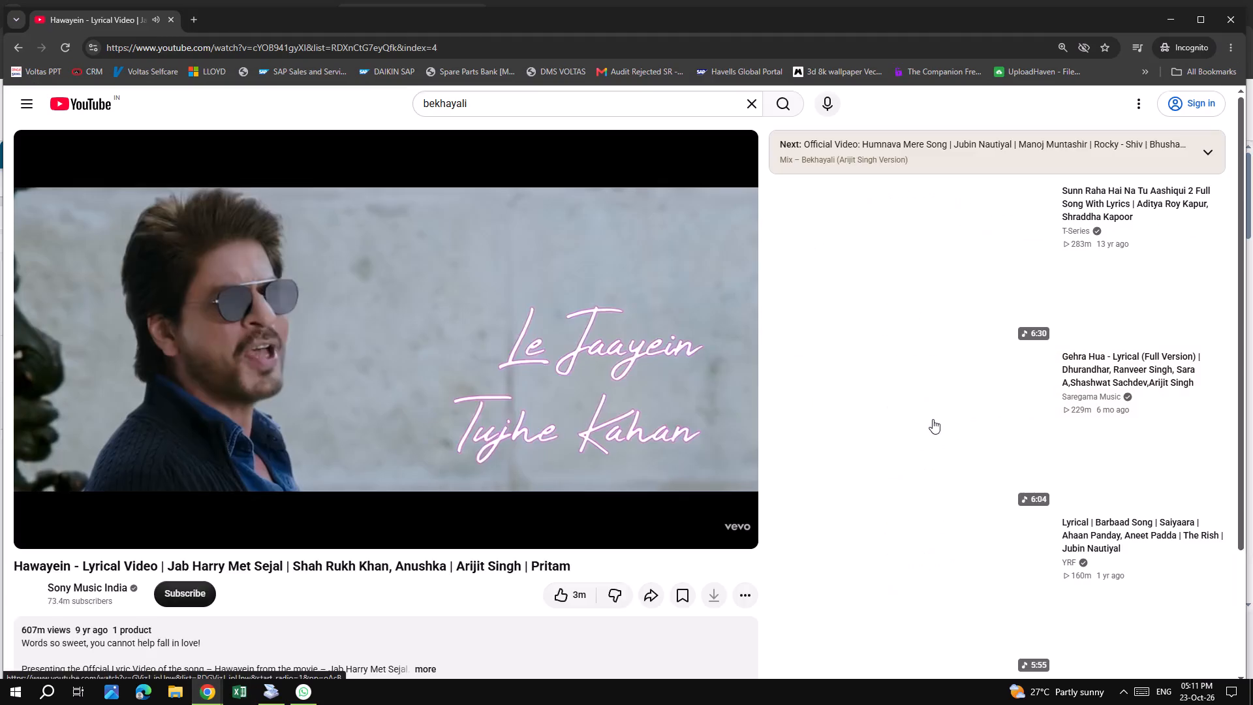
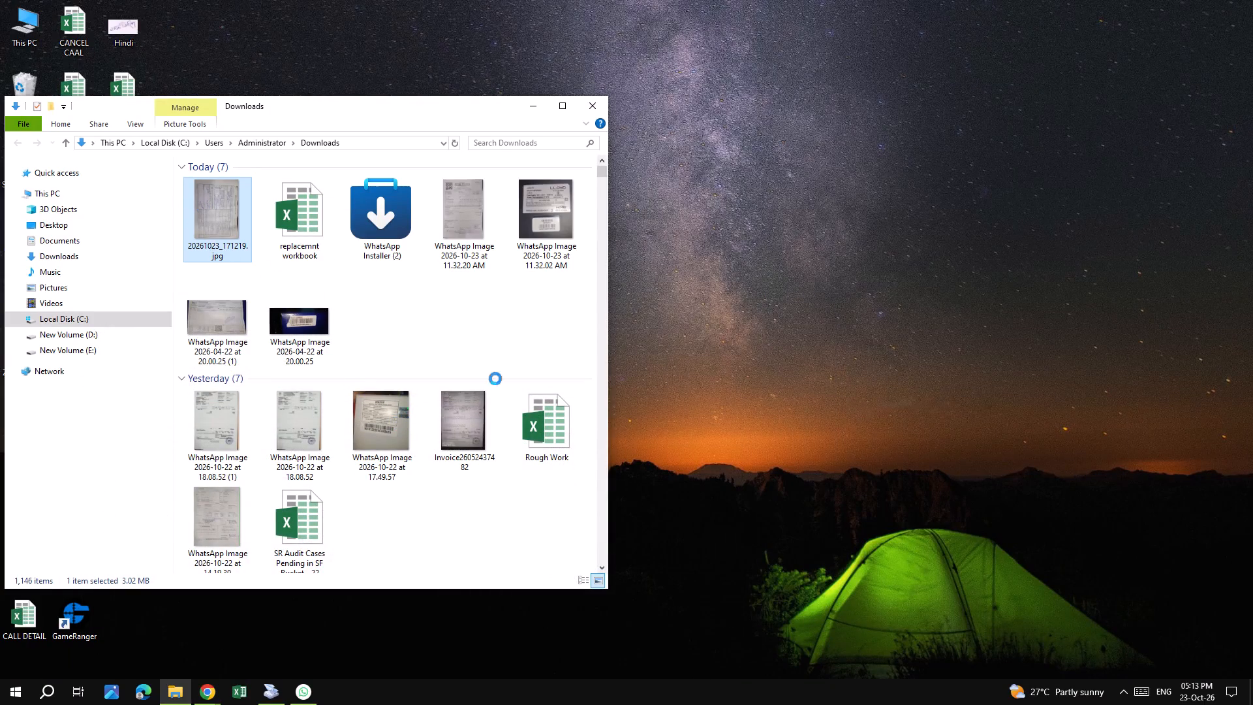
pyautogui.click(297, 623)
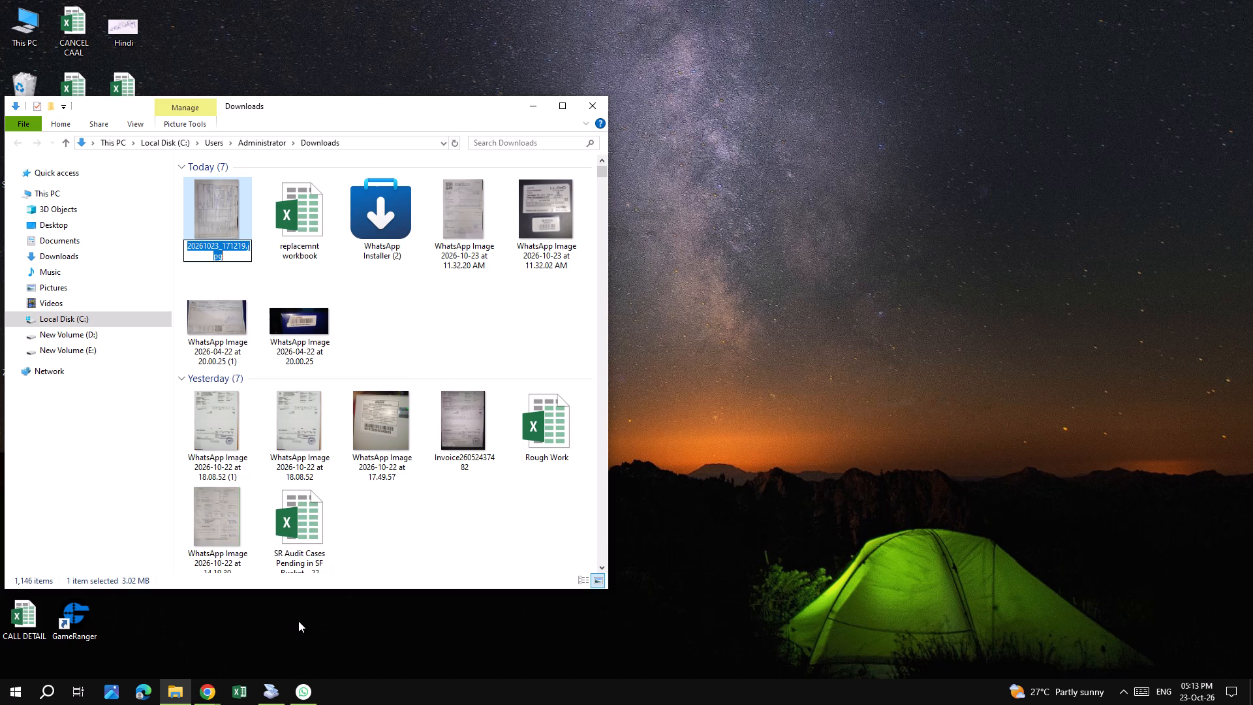
pyautogui.hotkey('ctrl', 'v')
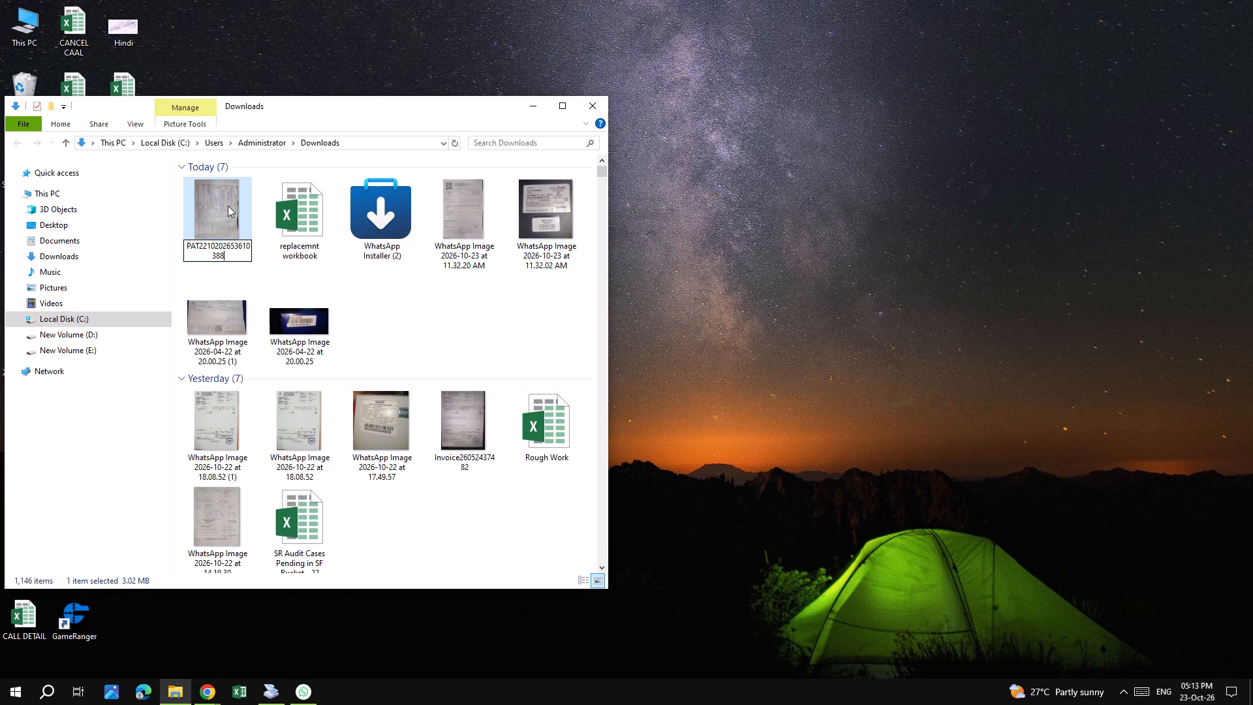
pyautogui.doubleClick(228, 206)
pyautogui.press('Return')
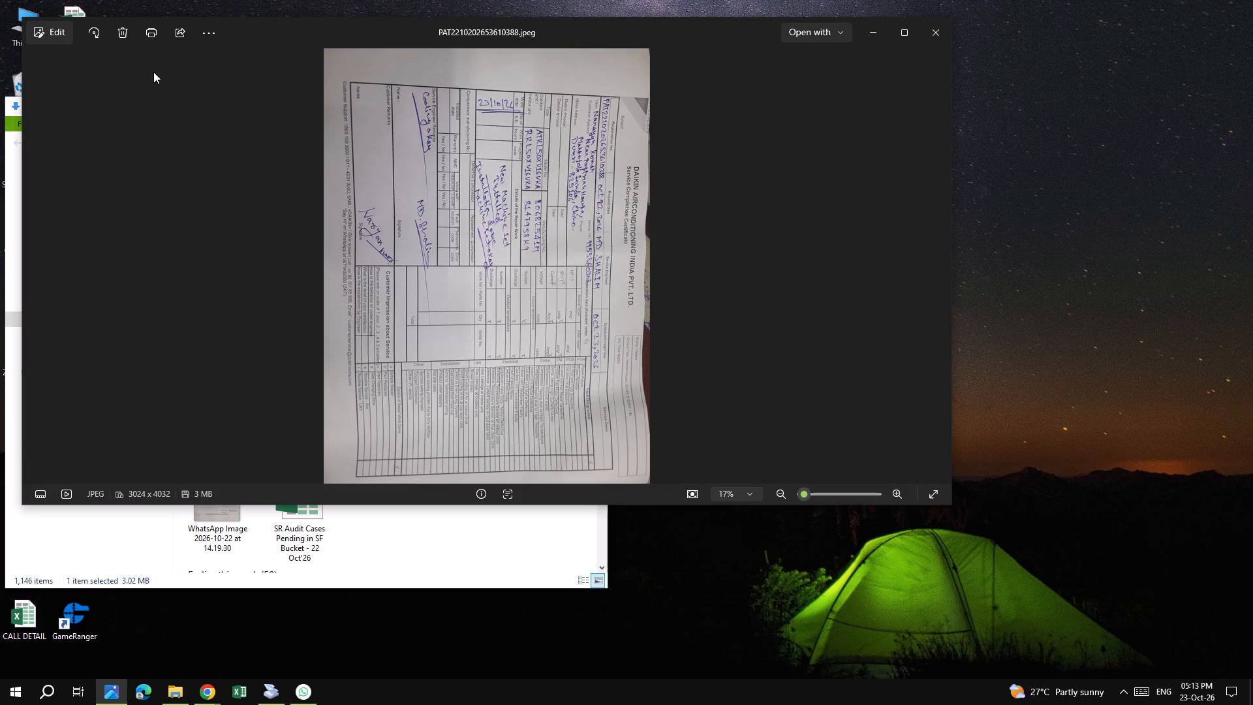
pyautogui.doubleClick(91, 31)
pyautogui.click(90, 31)
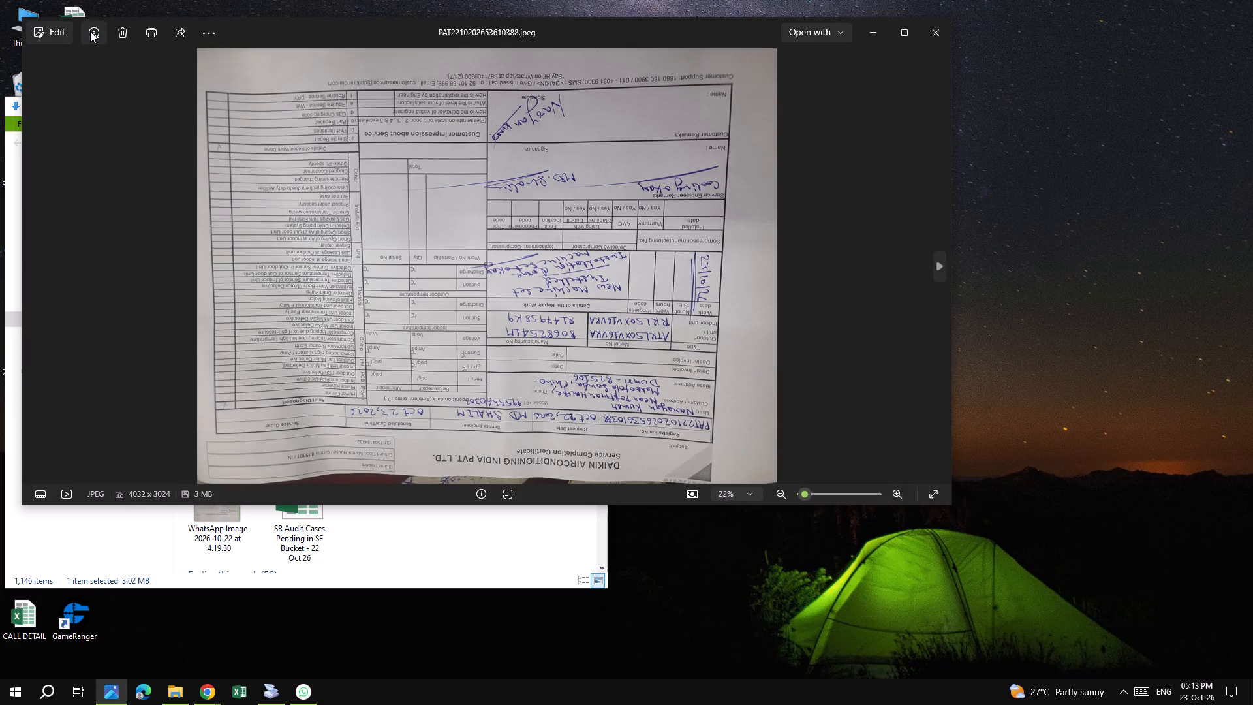
pyautogui.click(91, 34)
pyautogui.tripleClick(91, 34)
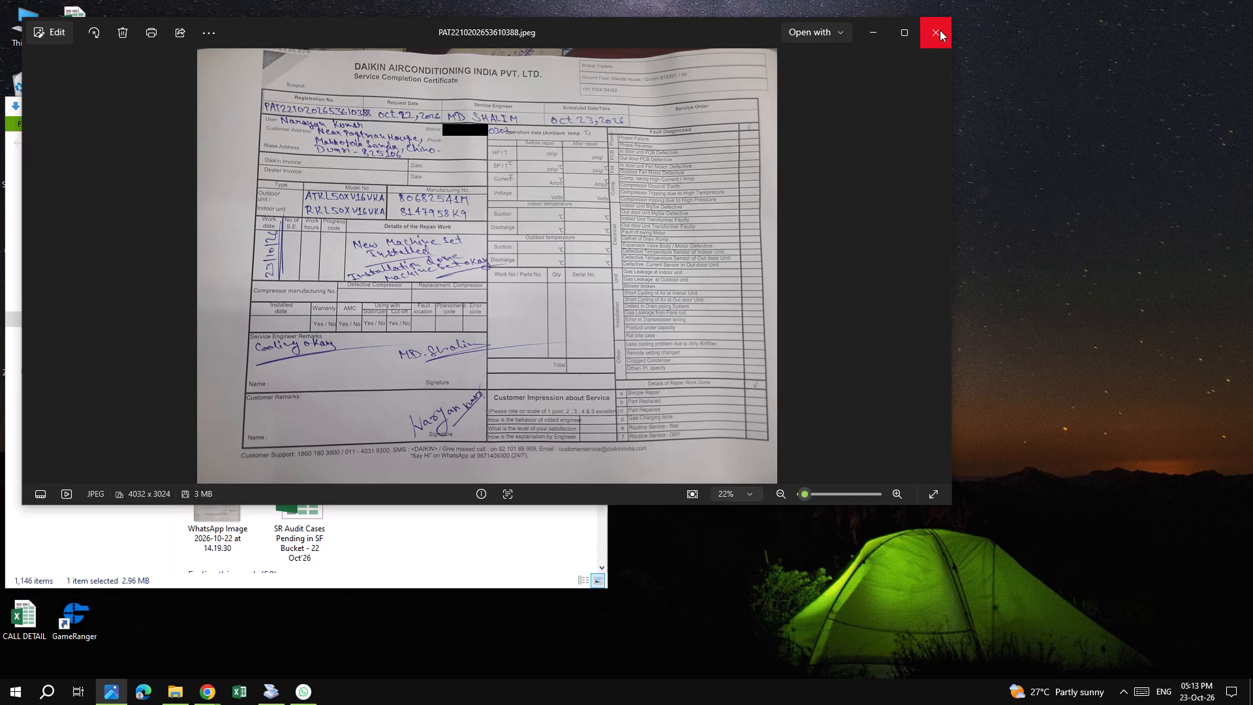
pyautogui.click(946, 29)
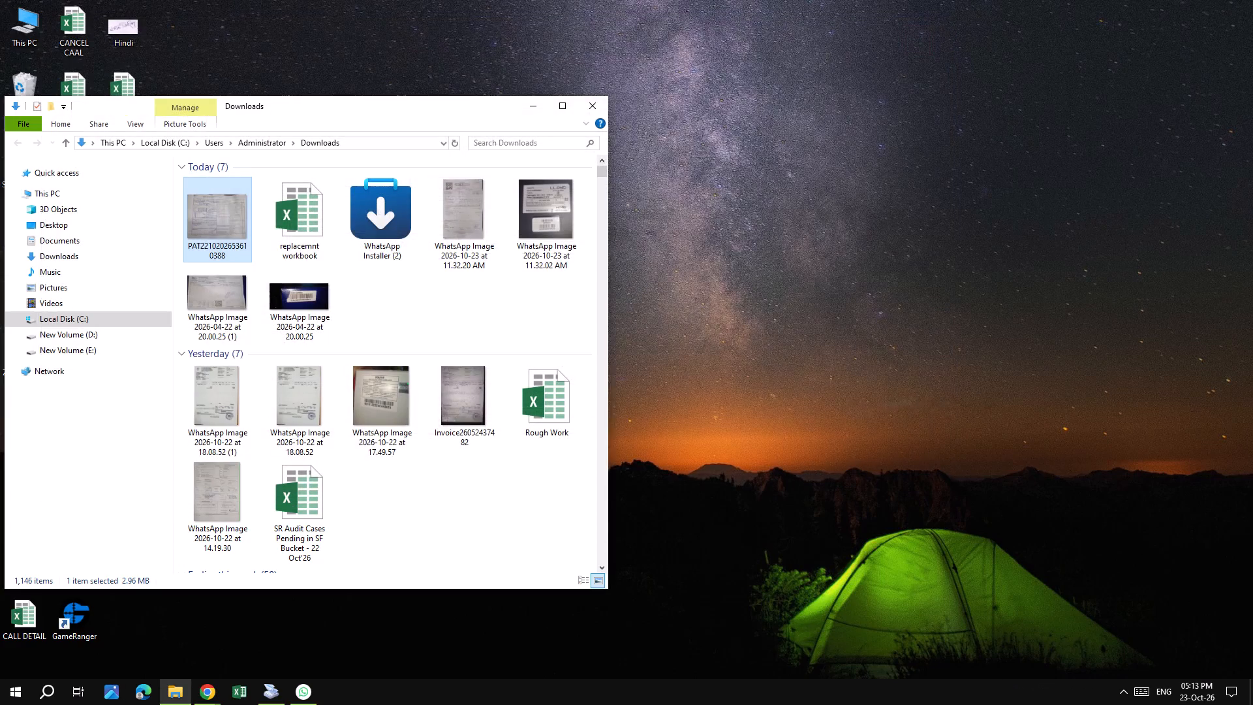
pyautogui.click(602, 106)
pyautogui.click(215, 690)
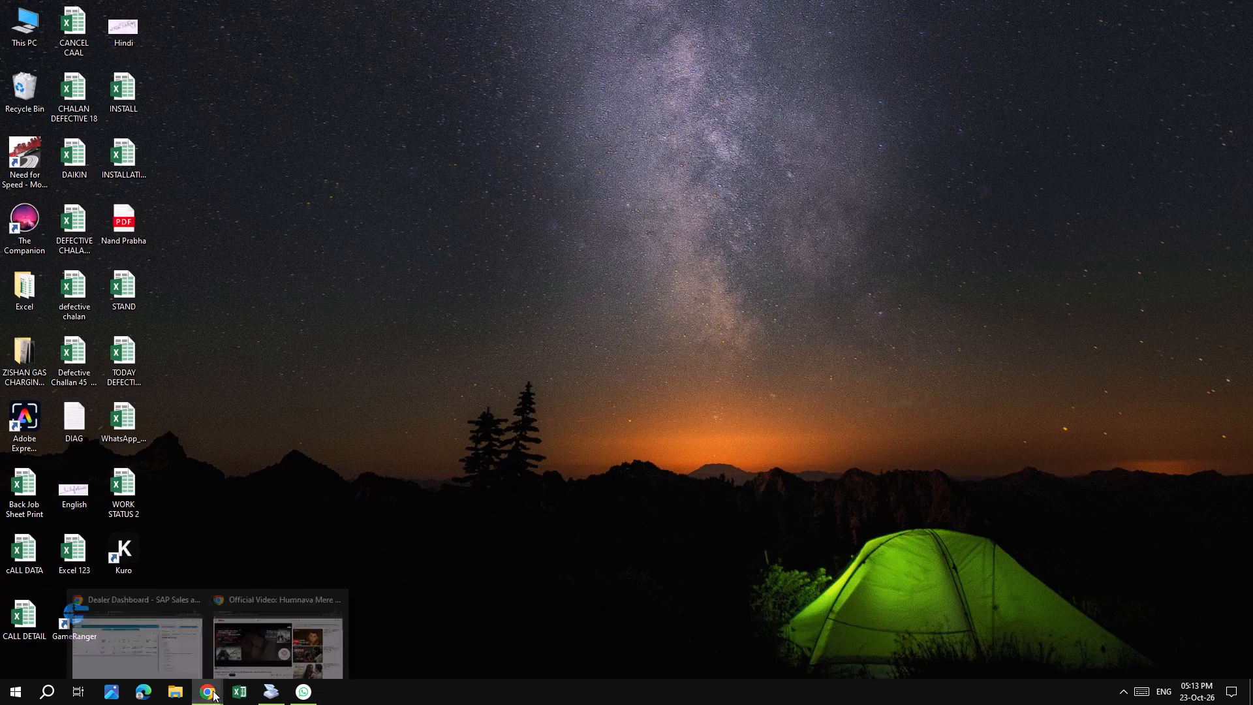
pyautogui.click(197, 636)
pyautogui.scroll(-20, 972, 420)
pyautogui.scroll(-20, 972, 420)
pyautogui.scroll(-1, 972, 420)
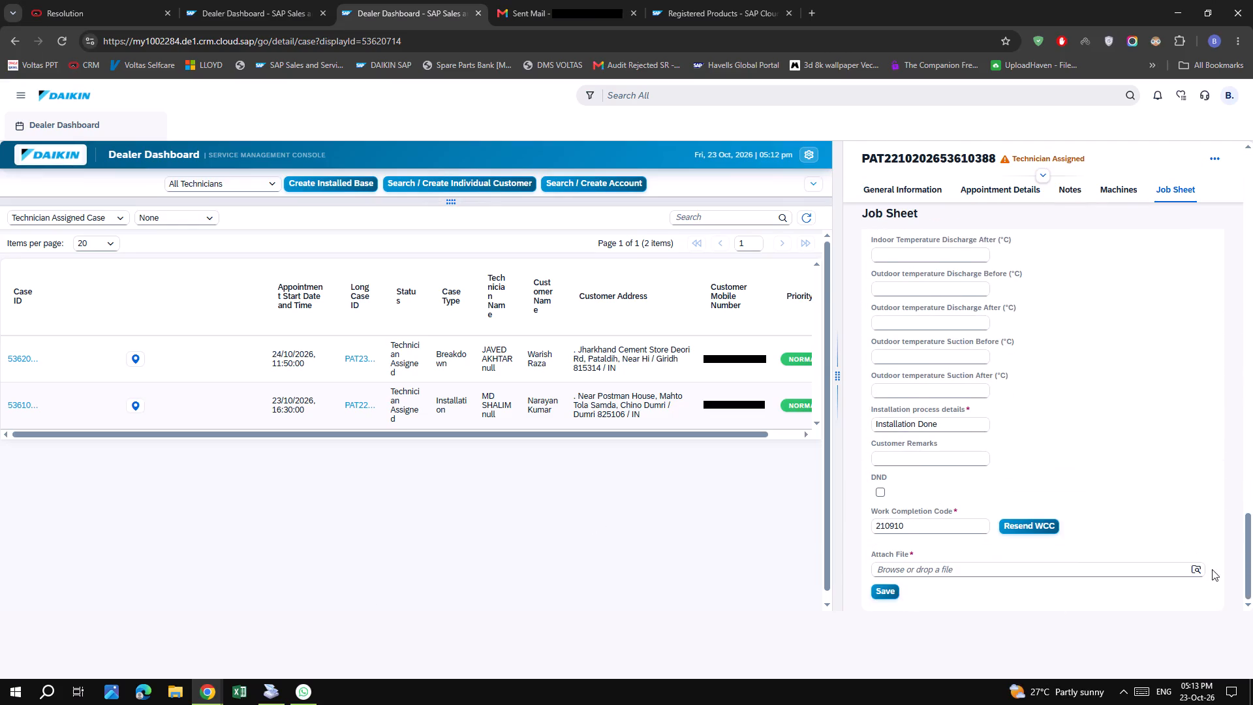
pyautogui.click(1198, 571)
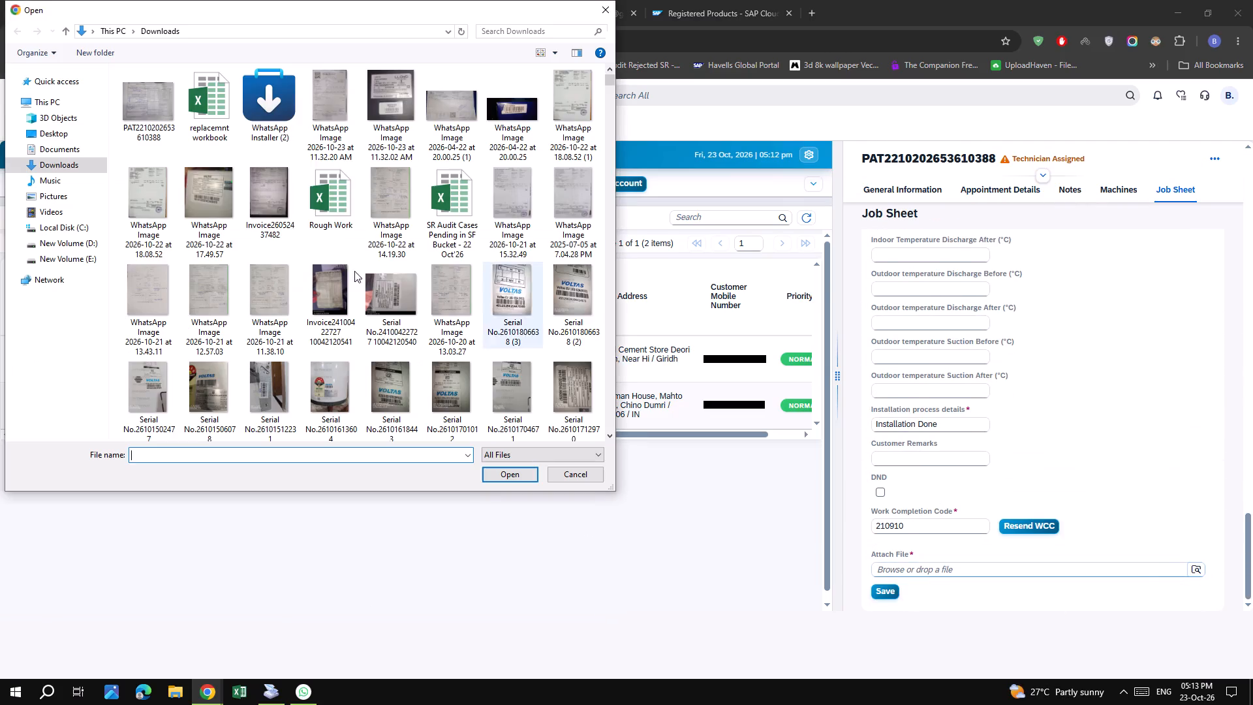
pyautogui.click(161, 116)
pyautogui.click(527, 471)
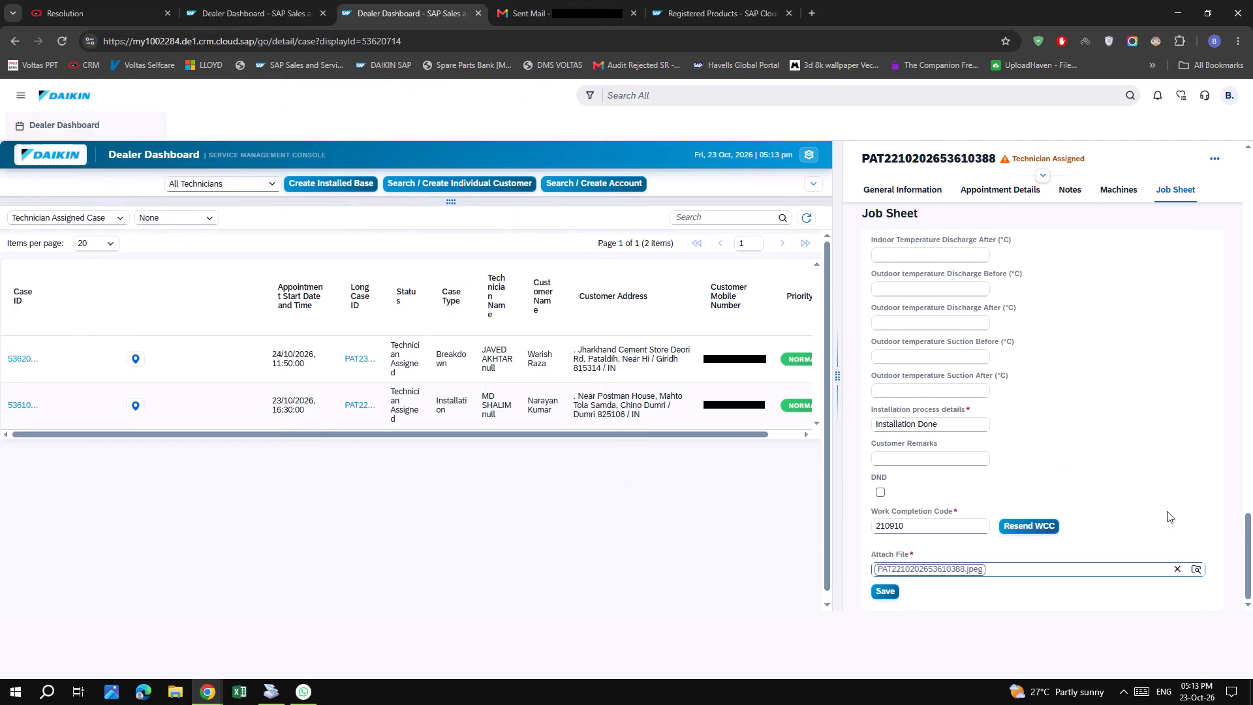
pyautogui.click(882, 593)
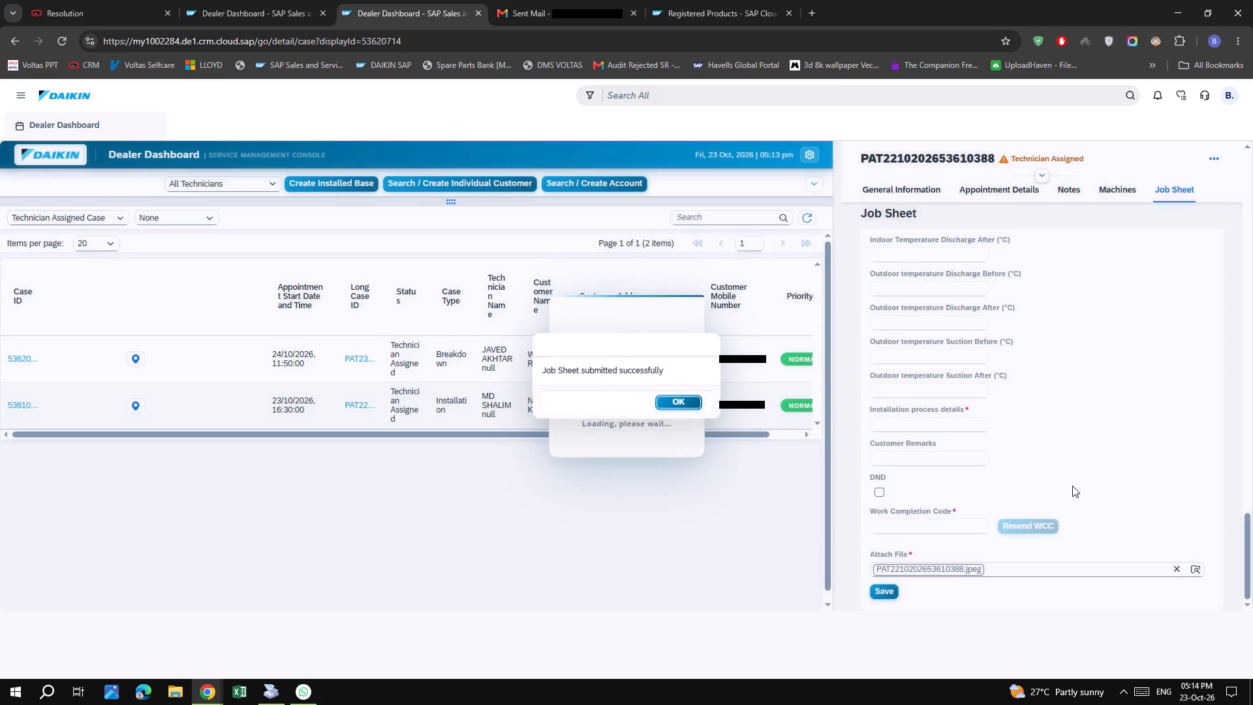
pyautogui.click(681, 398)
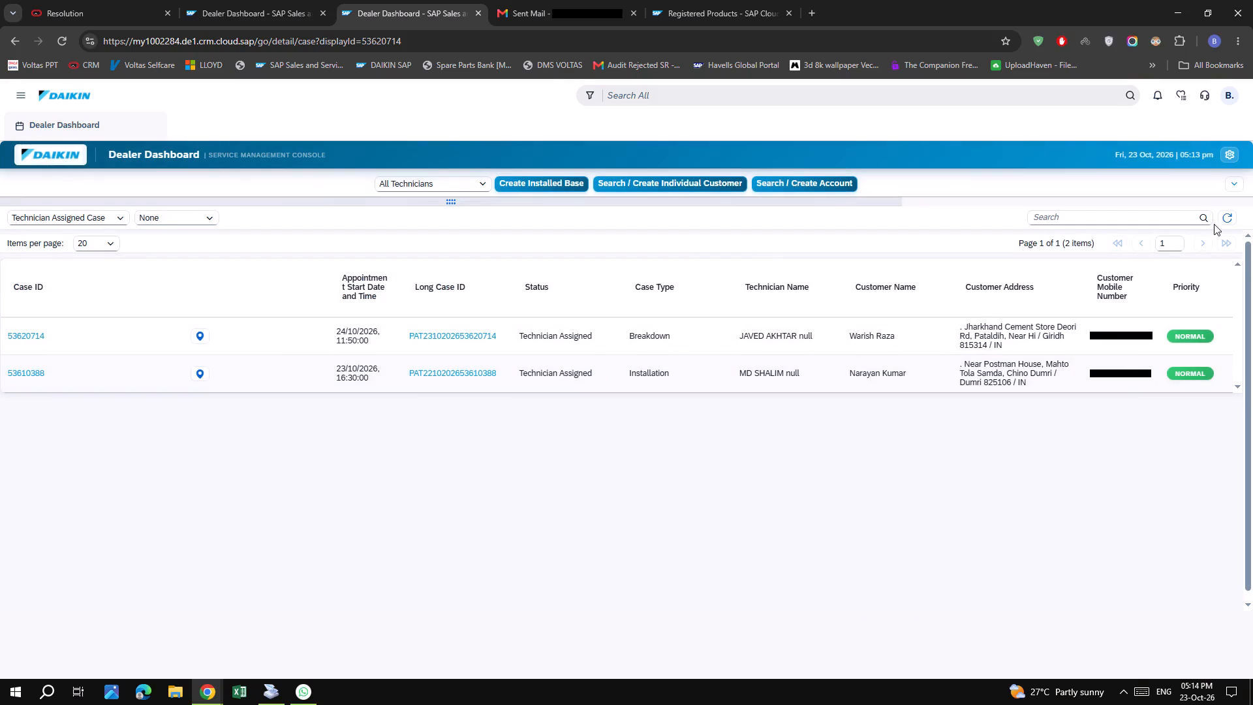
# Refresh the case list and check the Open, Technician Assigned and Pending due to Spares cases.
pyautogui.click(1230, 214)
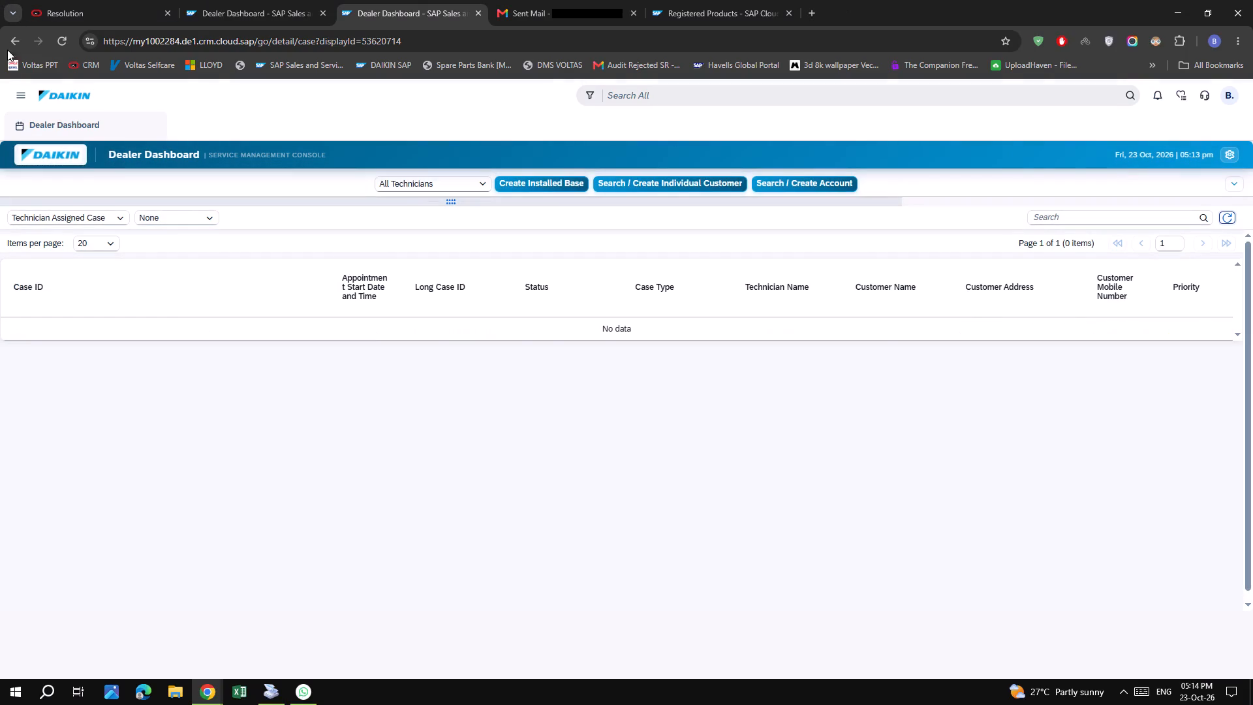
pyautogui.click(108, 214)
pyautogui.click(90, 249)
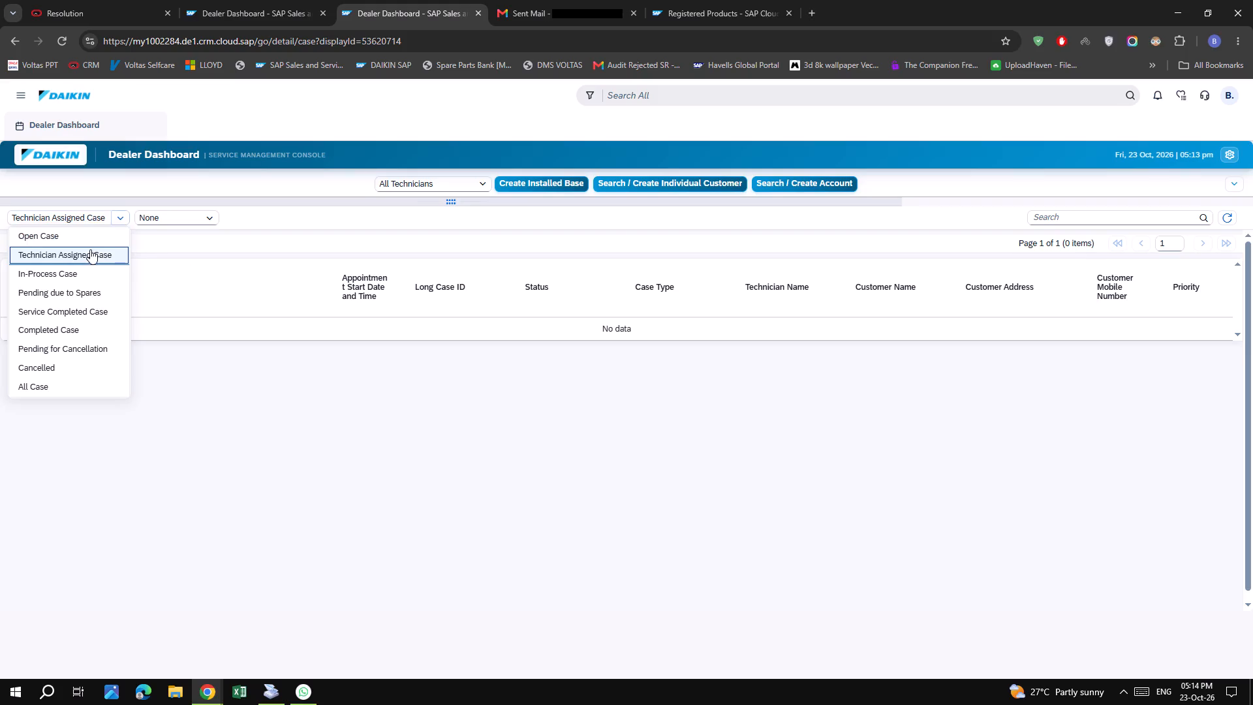
pyautogui.click(106, 218)
pyautogui.click(85, 237)
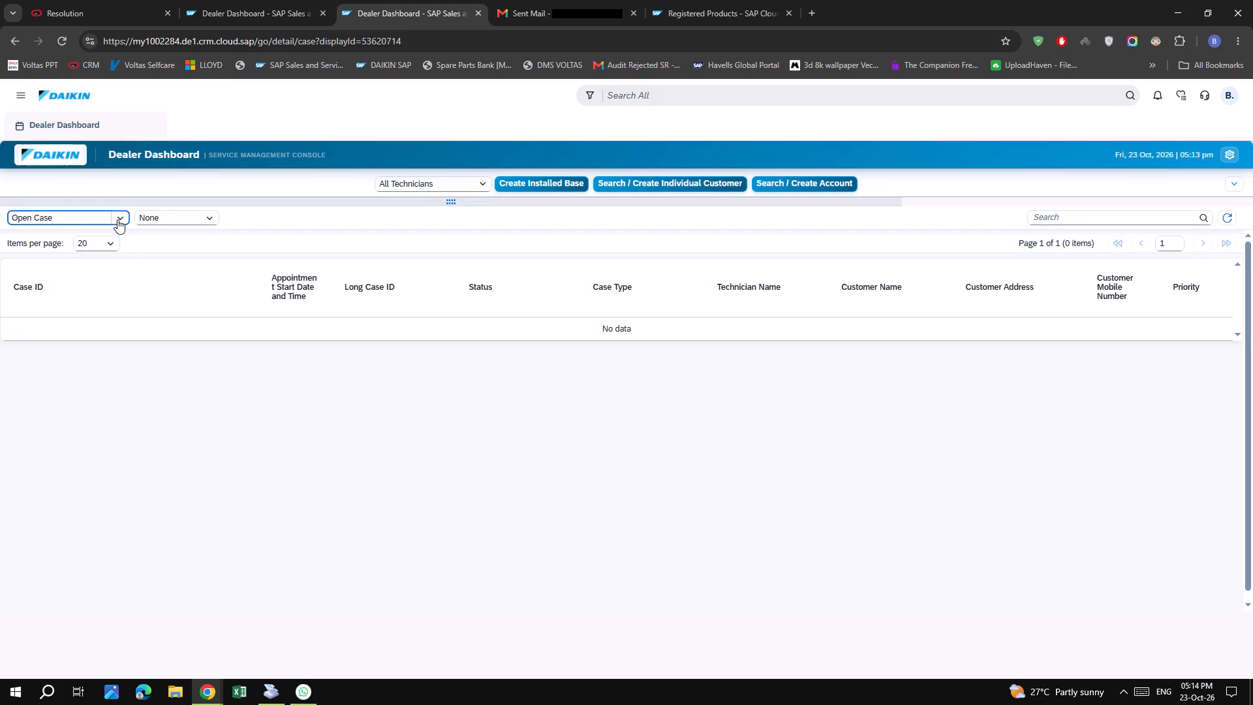
pyautogui.click(118, 219)
pyautogui.click(108, 257)
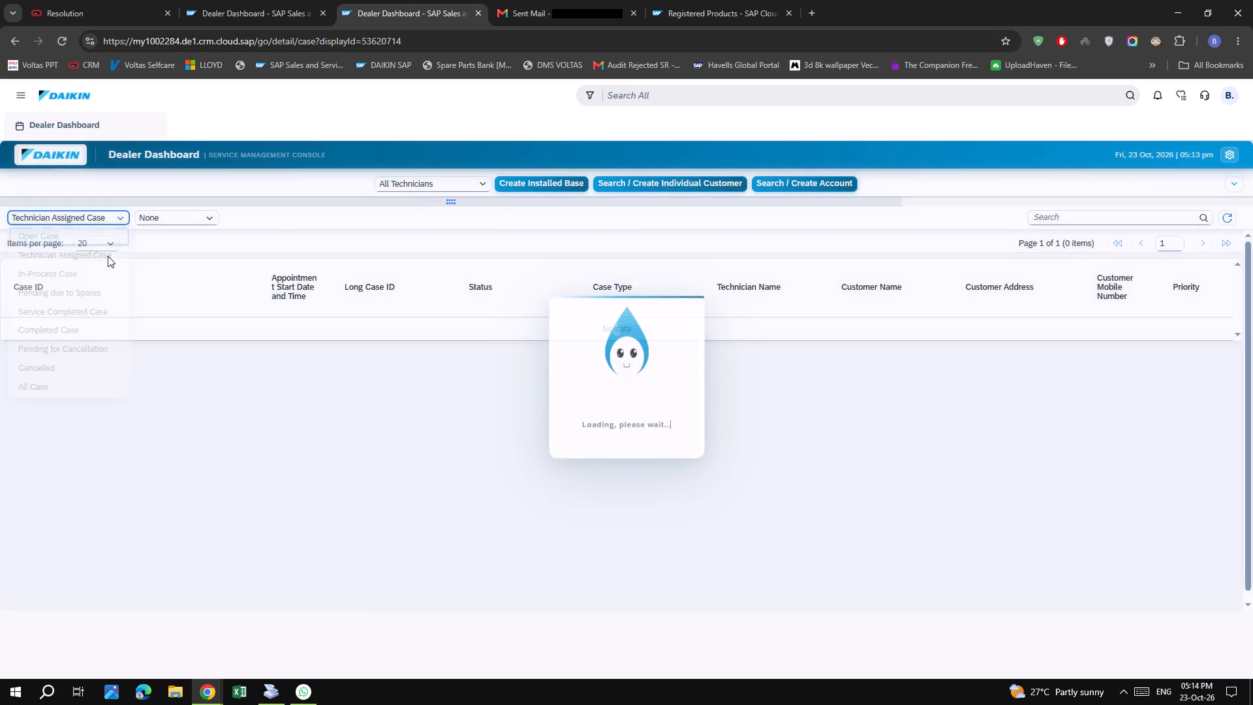
pyautogui.click(121, 218)
pyautogui.click(111, 298)
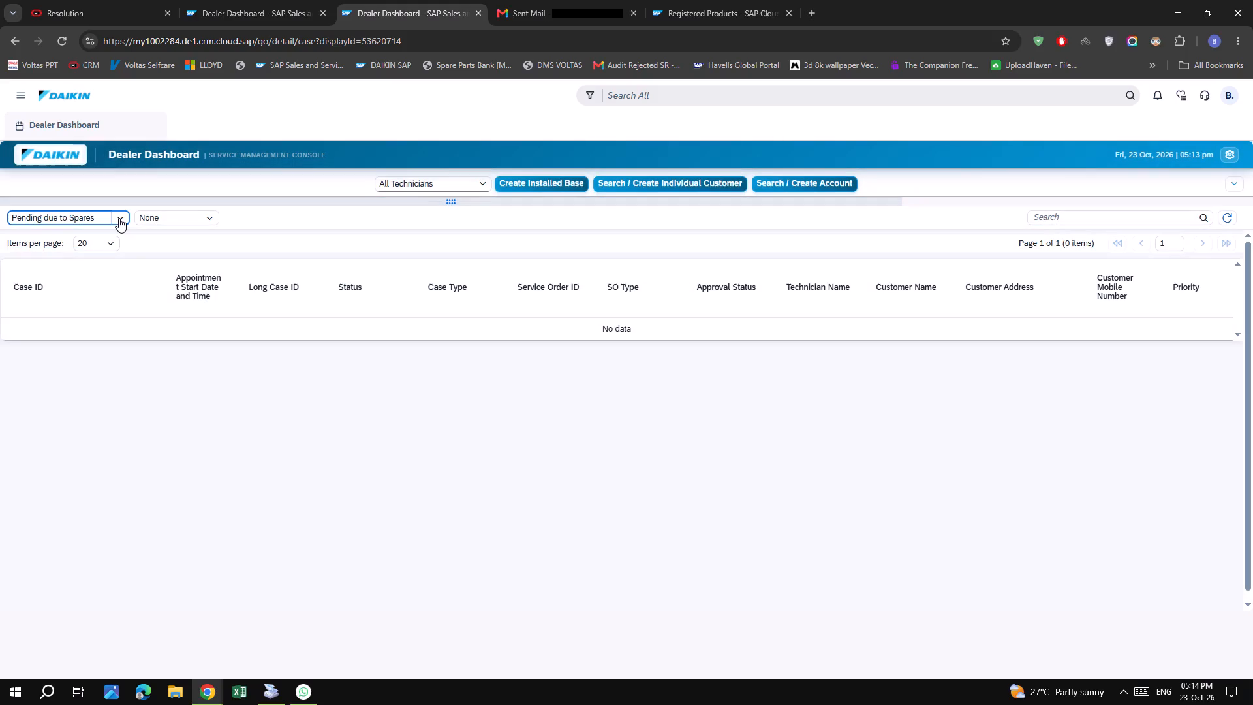
# Filter the case list by Service Completed Case and by Completed Case, and review the cases listed under each status.
pyautogui.click(119, 218)
pyautogui.click(93, 309)
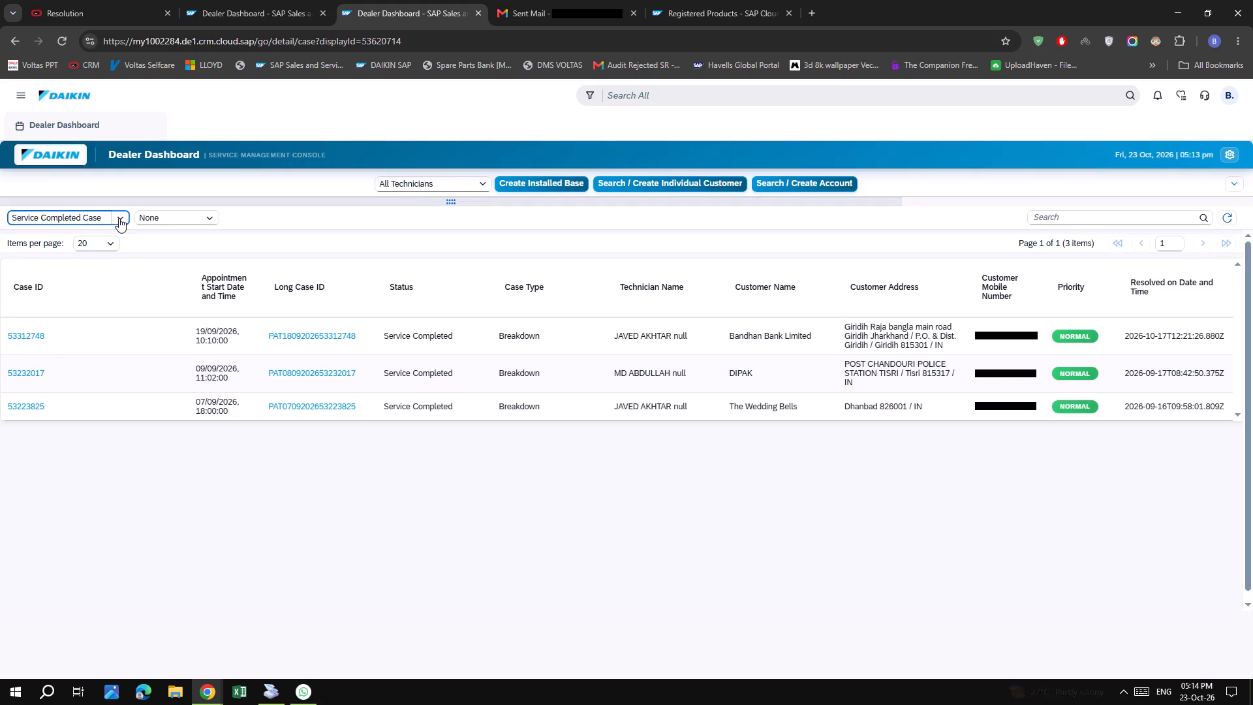
pyautogui.click(119, 218)
pyautogui.click(101, 330)
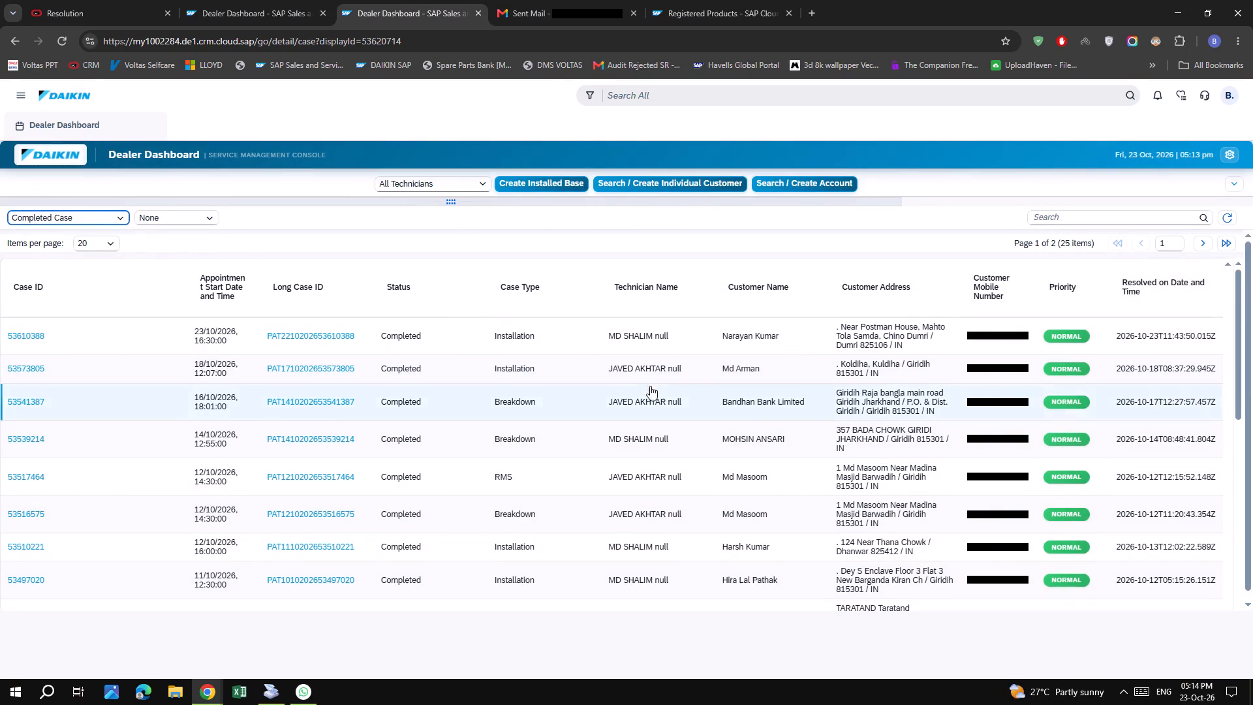
pyautogui.scroll(-1, 548, 561)
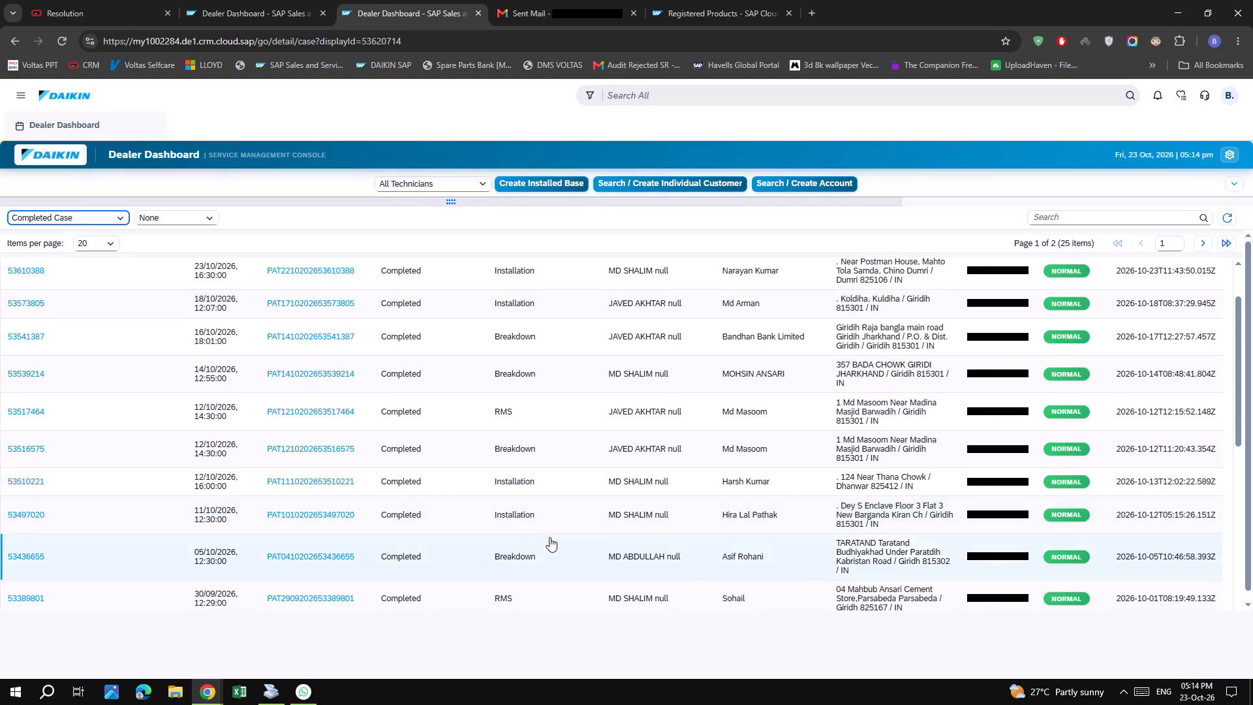
pyautogui.scroll(6, 549, 517)
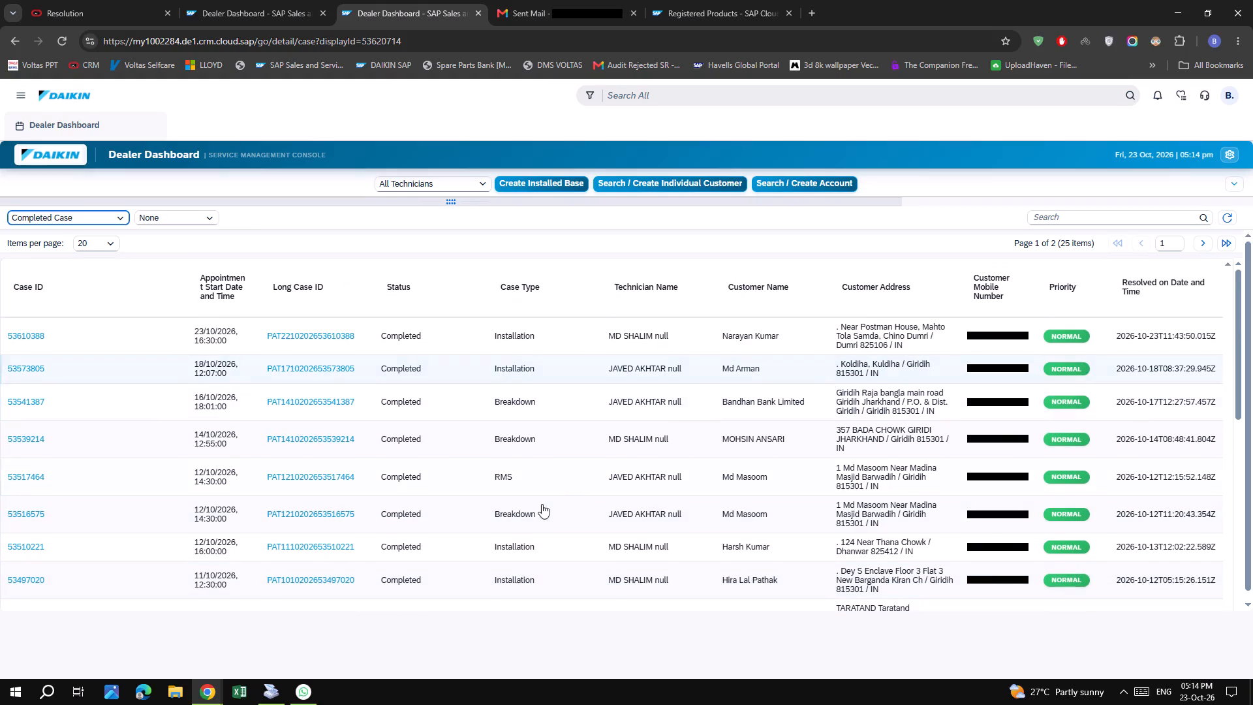